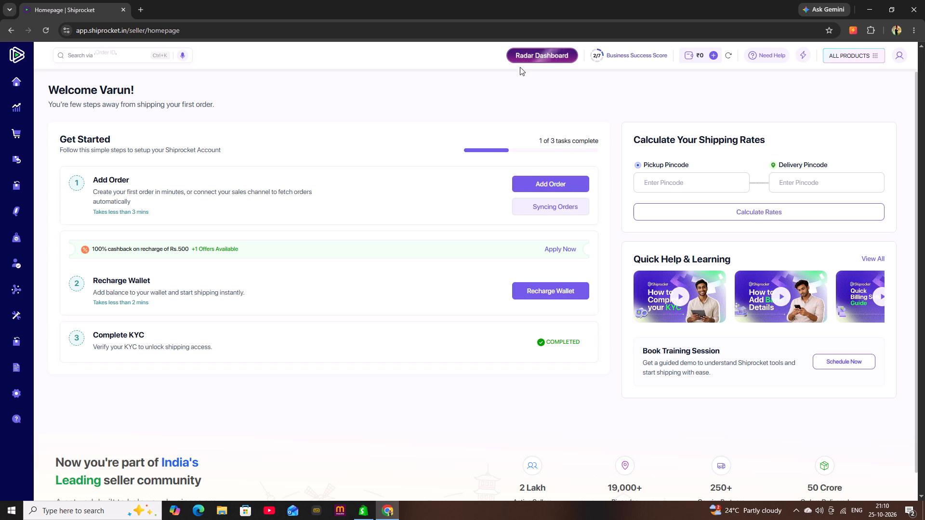
# Review the Get Started tasks and shipping tools on the homepage, and check the account options.
pyautogui.scroll(2, 396, 168)
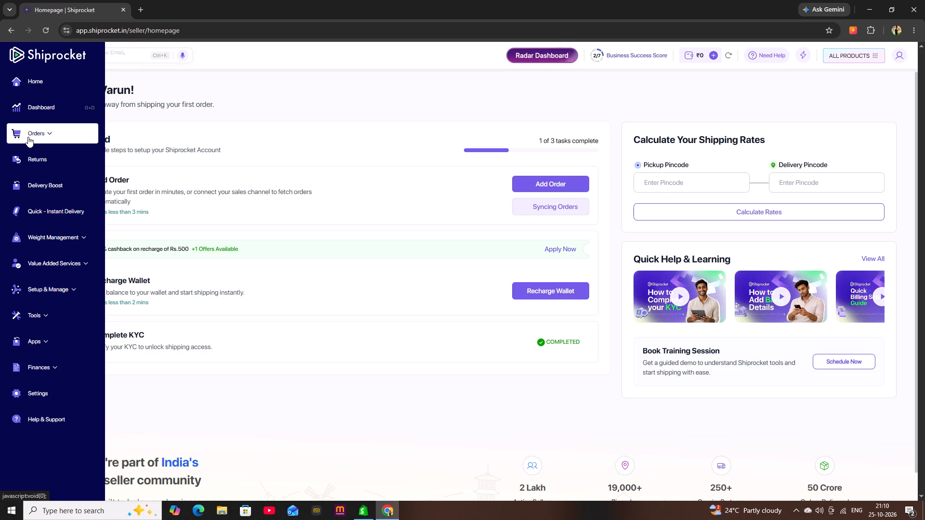
pyautogui.scroll(-2, 213, 301)
pyautogui.scroll(-2, 379, 312)
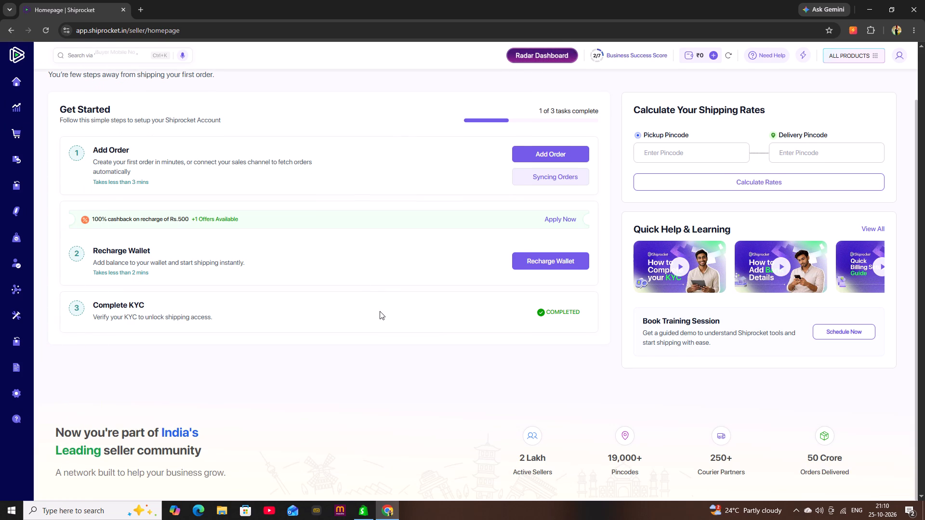
pyautogui.scroll(-1, 380, 311)
pyautogui.scroll(1, 851, 248)
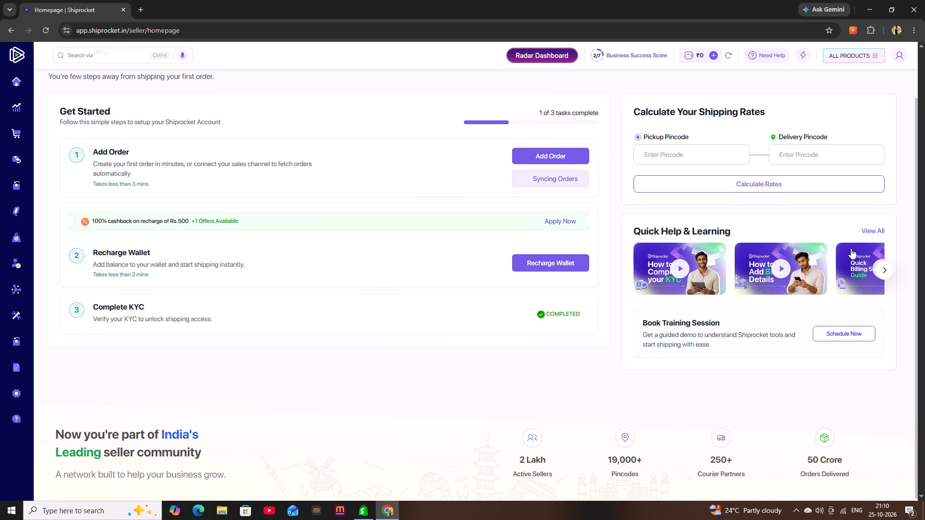
pyautogui.scroll(2, 855, 235)
pyautogui.click(902, 62)
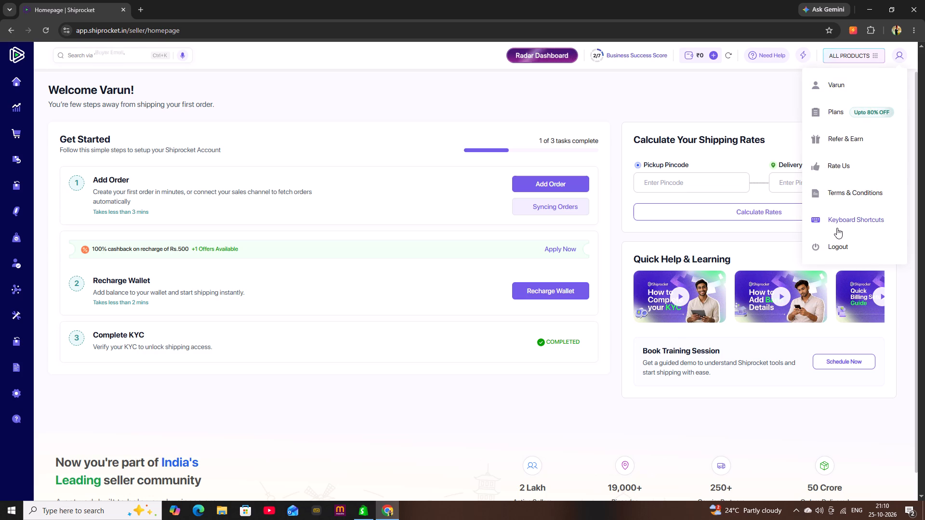
pyautogui.click(744, 99)
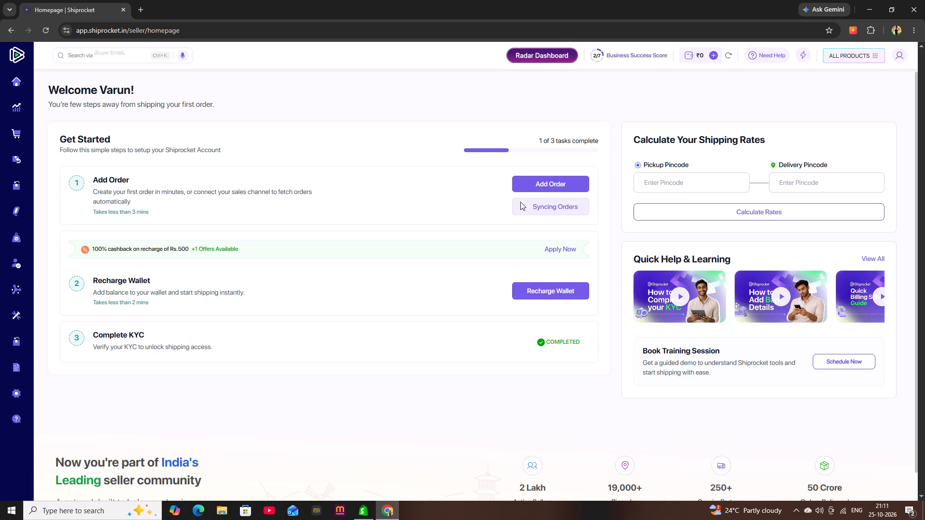
# Open the Add Order form and review its delivery, payment, product and package details sections.
pyautogui.click(569, 182)
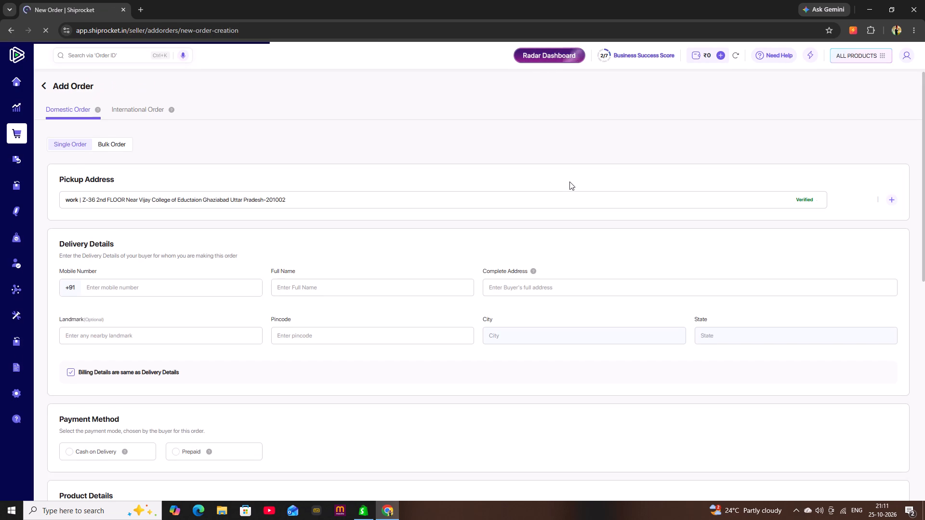
pyautogui.scroll(-2, 507, 235)
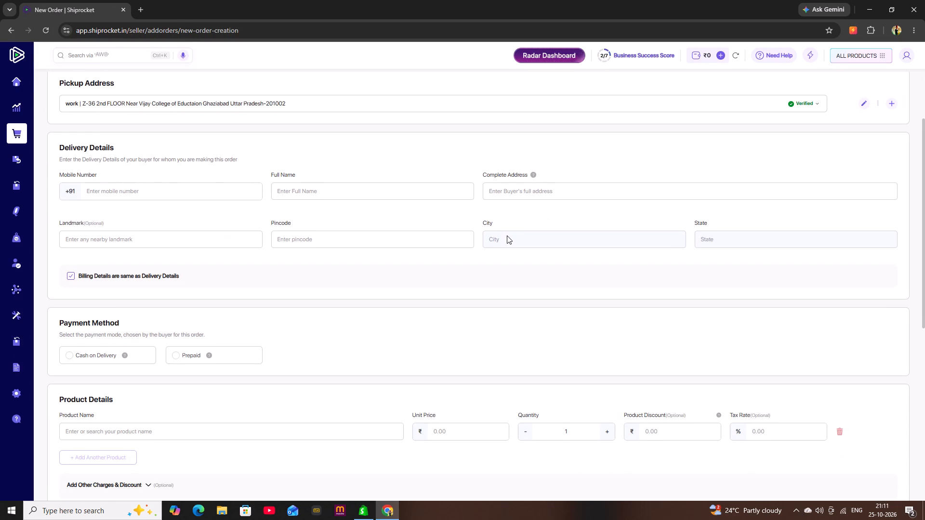
pyautogui.scroll(-3, 509, 276)
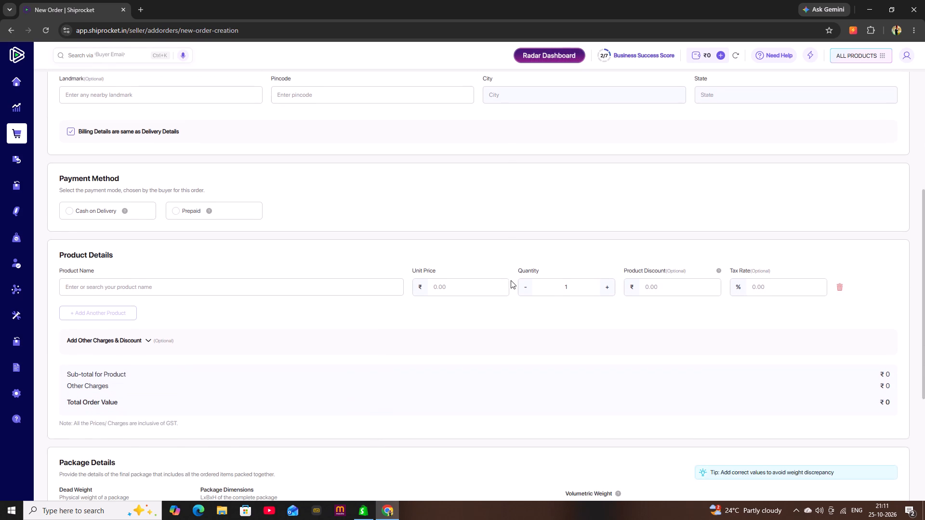
pyautogui.scroll(-1, 511, 280)
pyautogui.scroll(-6, 506, 324)
pyautogui.scroll(4, 351, 398)
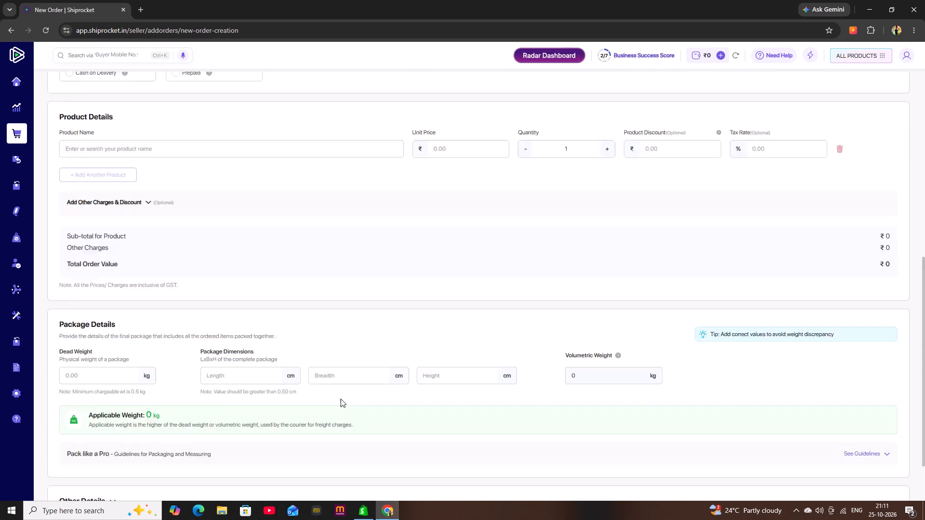
pyautogui.scroll(4, 311, 360)
pyautogui.scroll(2, 189, 189)
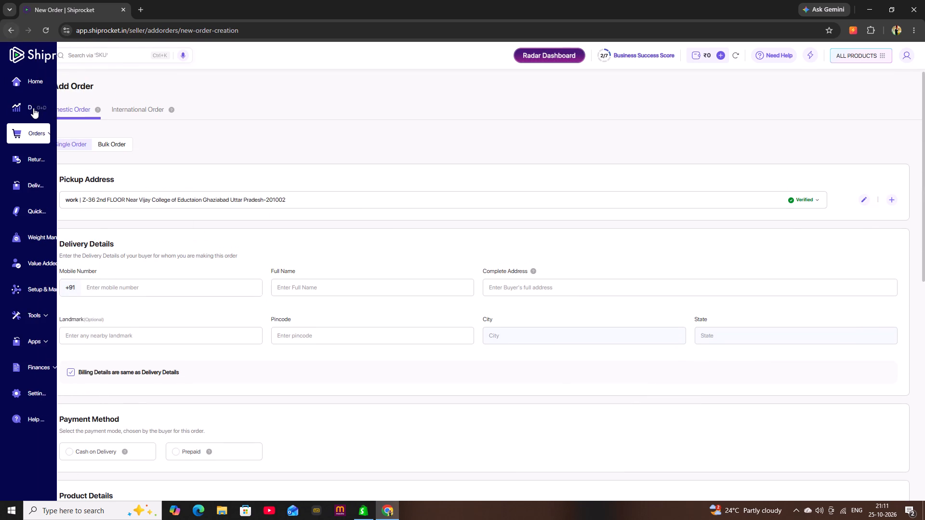
# Open the Domestic Dashboard and view its performance overview.
pyautogui.click(43, 108)
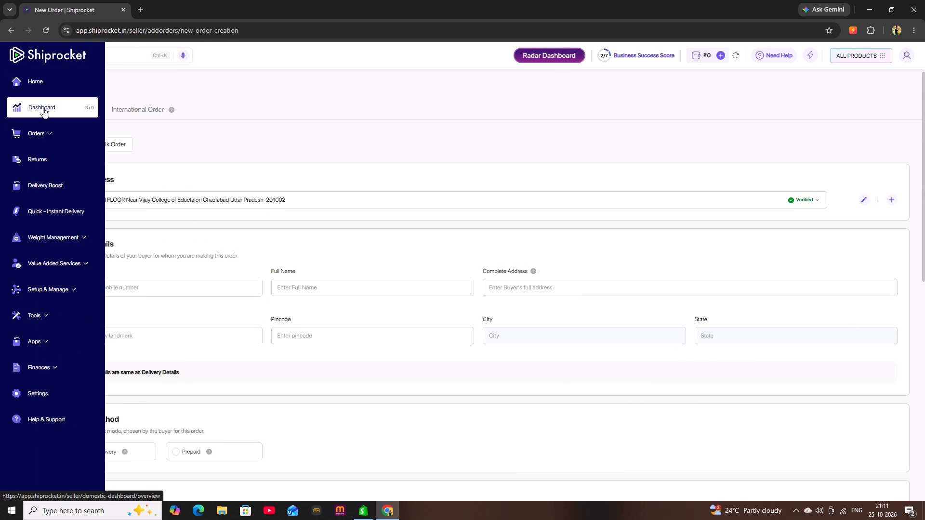
pyautogui.click(410, 299)
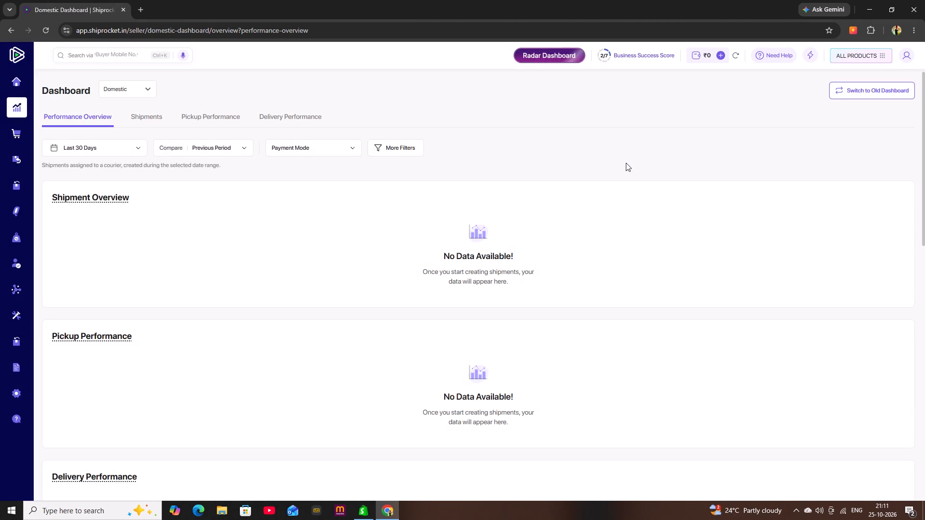
pyautogui.scroll(1, 206, 214)
# Return to the homepage and look over the Get Started tasks again.
pyautogui.click(32, 65)
pyautogui.click(27, 79)
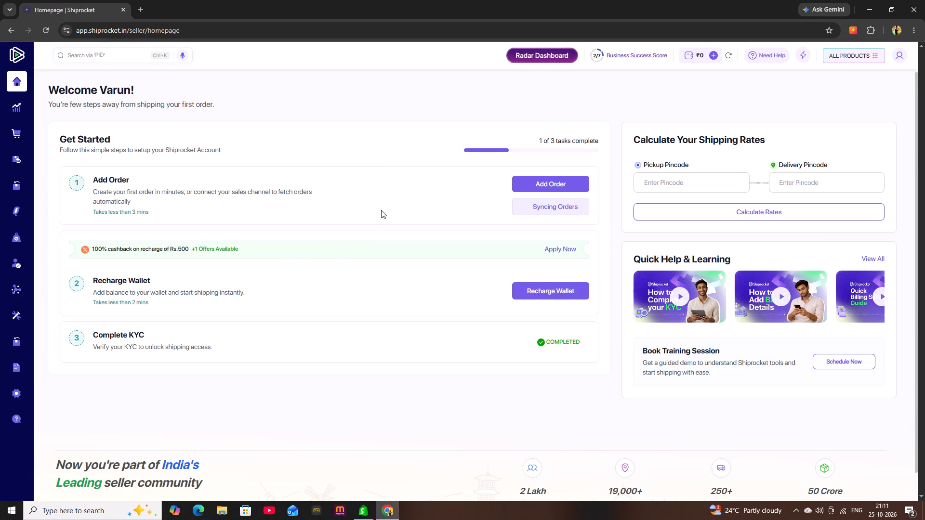
pyautogui.scroll(-3, 203, 307)
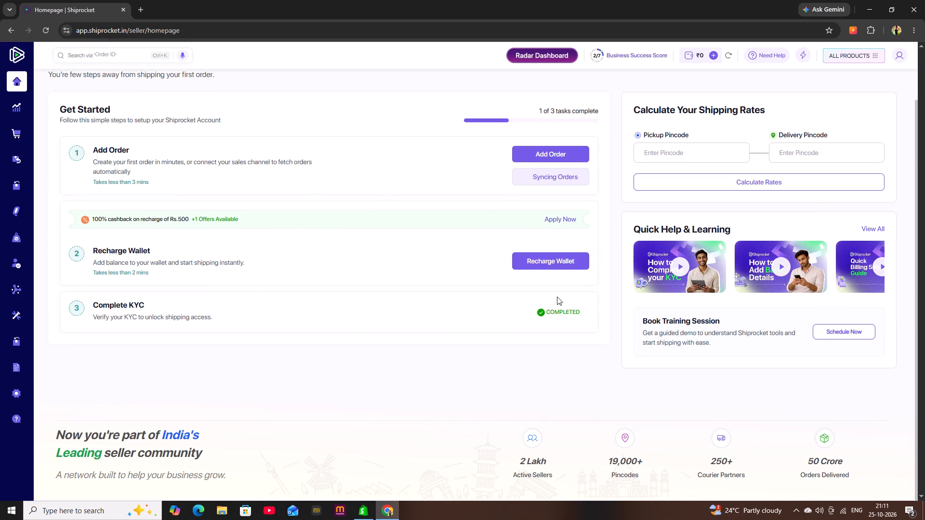
pyautogui.scroll(-3, 509, 342)
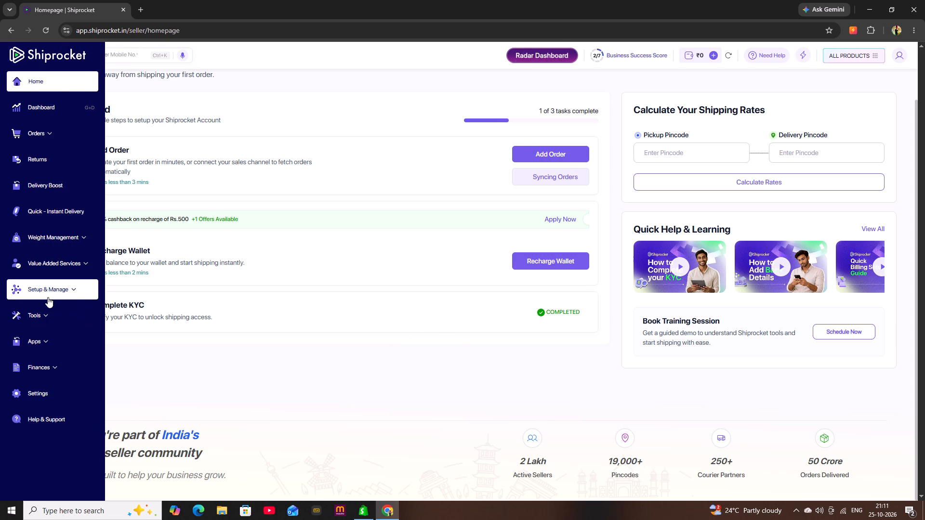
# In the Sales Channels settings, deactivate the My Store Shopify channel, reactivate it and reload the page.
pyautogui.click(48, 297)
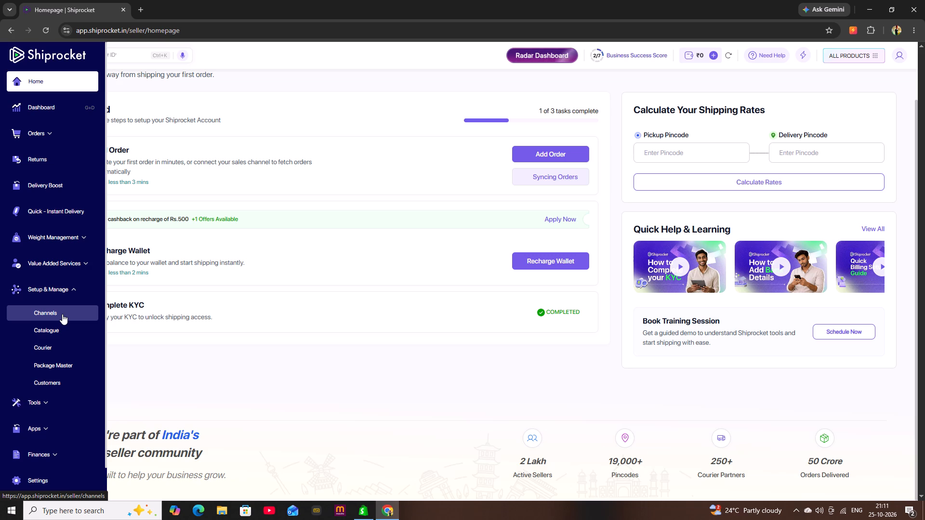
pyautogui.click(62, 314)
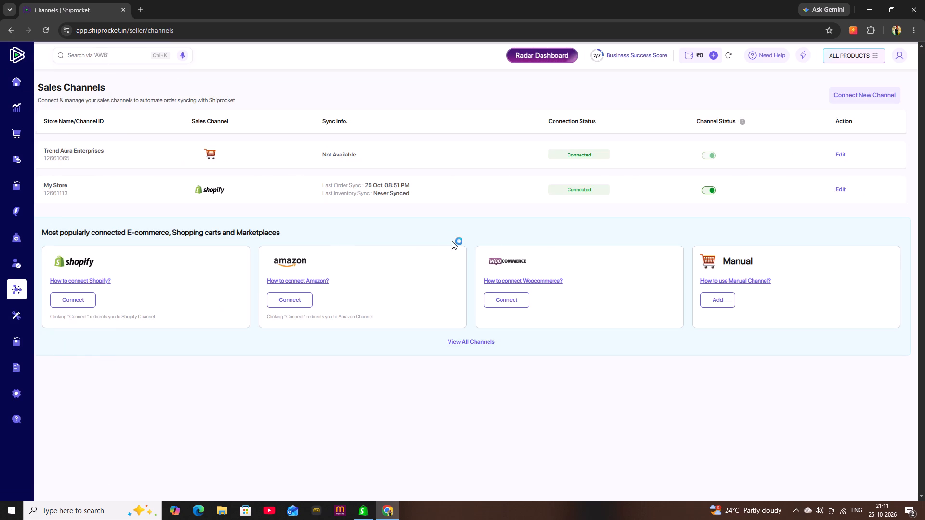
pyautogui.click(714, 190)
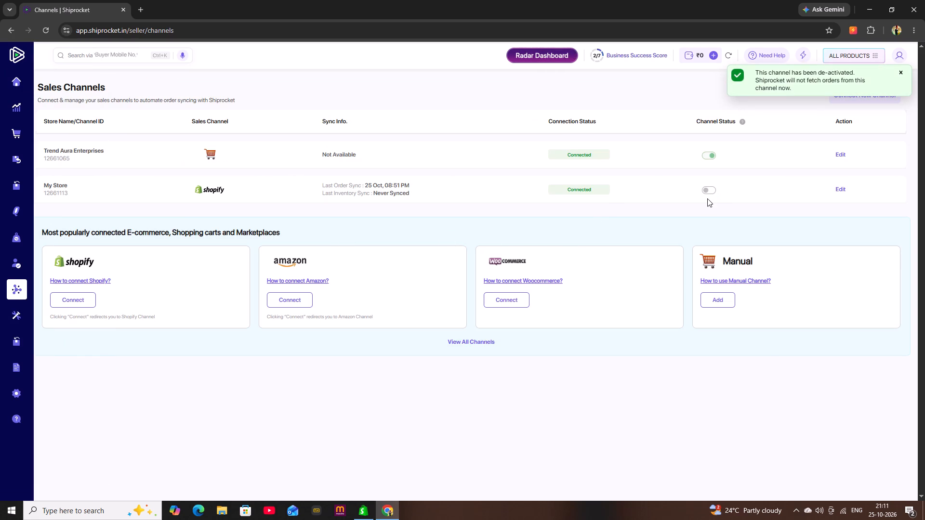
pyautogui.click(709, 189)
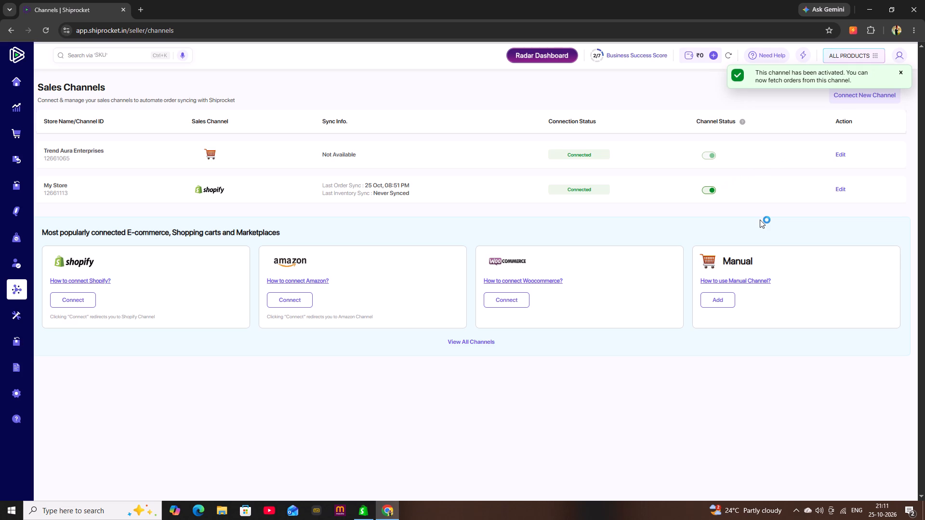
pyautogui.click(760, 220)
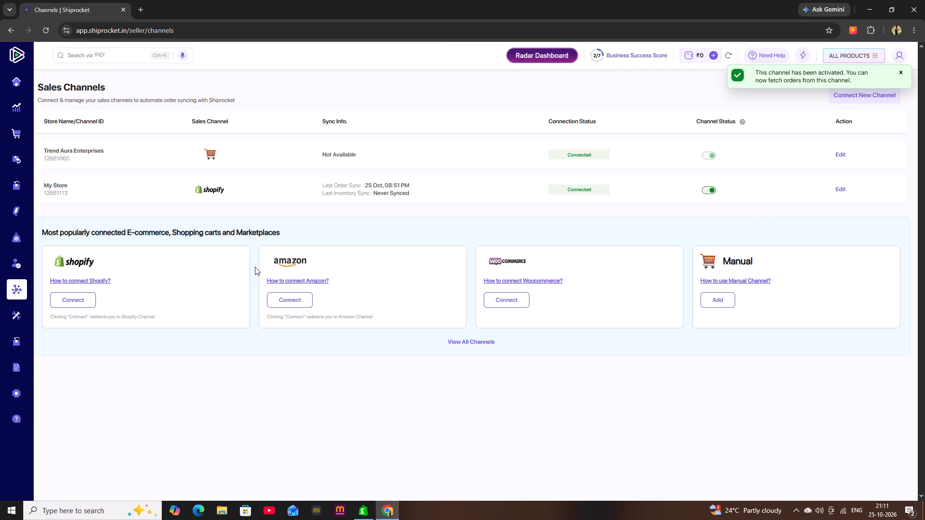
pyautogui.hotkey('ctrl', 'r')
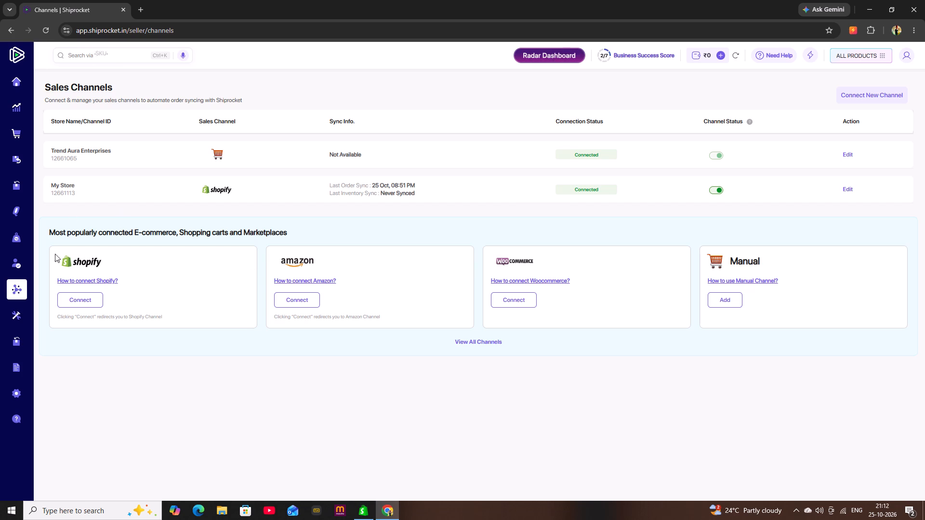
# Open the courier management settings and look through the list of couriers available for selection.
pyautogui.click(38, 290)
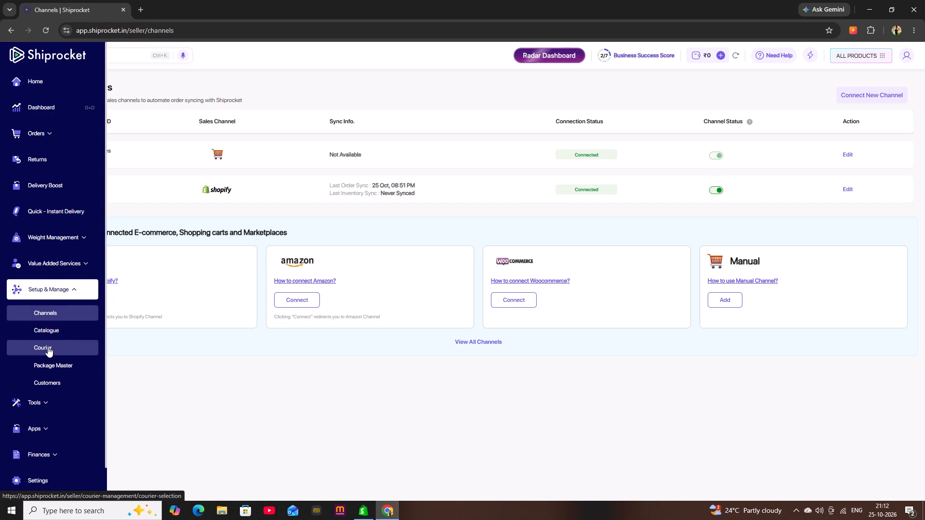
pyautogui.click(46, 353)
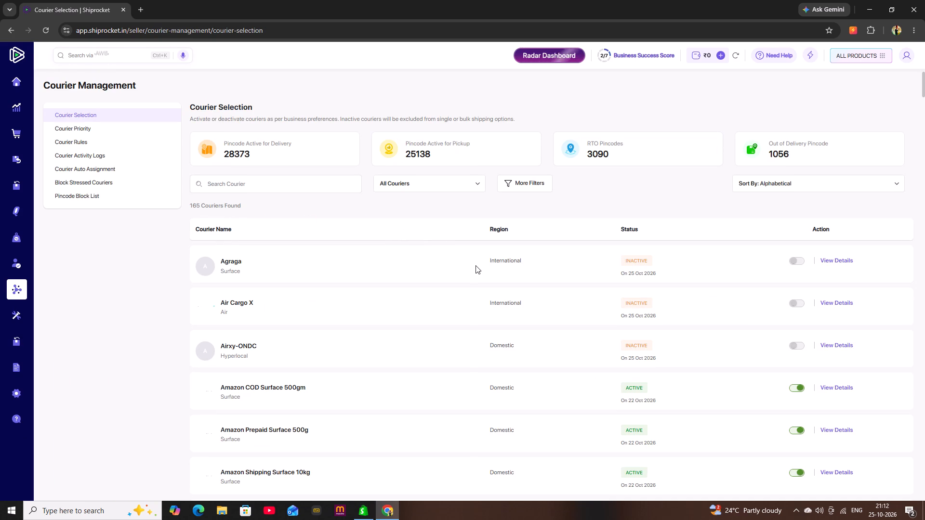
pyautogui.scroll(-1, 573, 321)
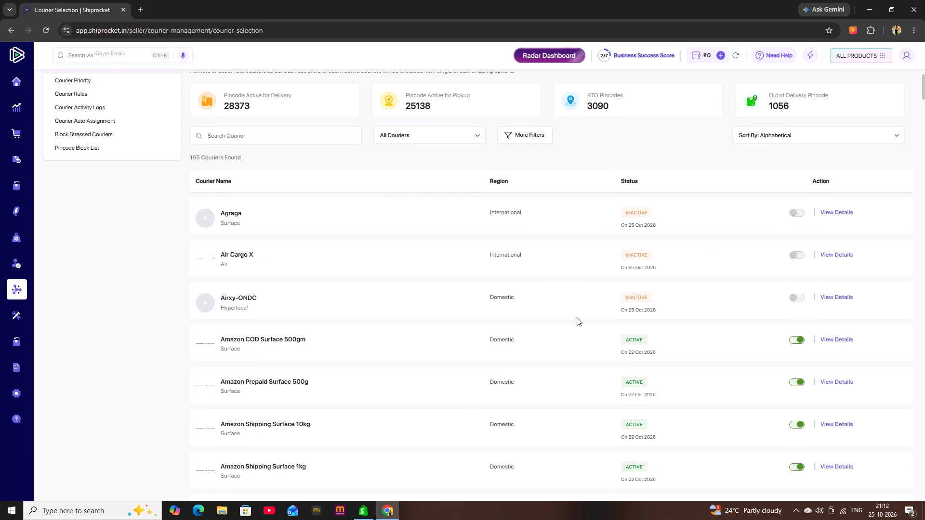
pyautogui.scroll(-4, 577, 317)
pyautogui.scroll(6, 577, 317)
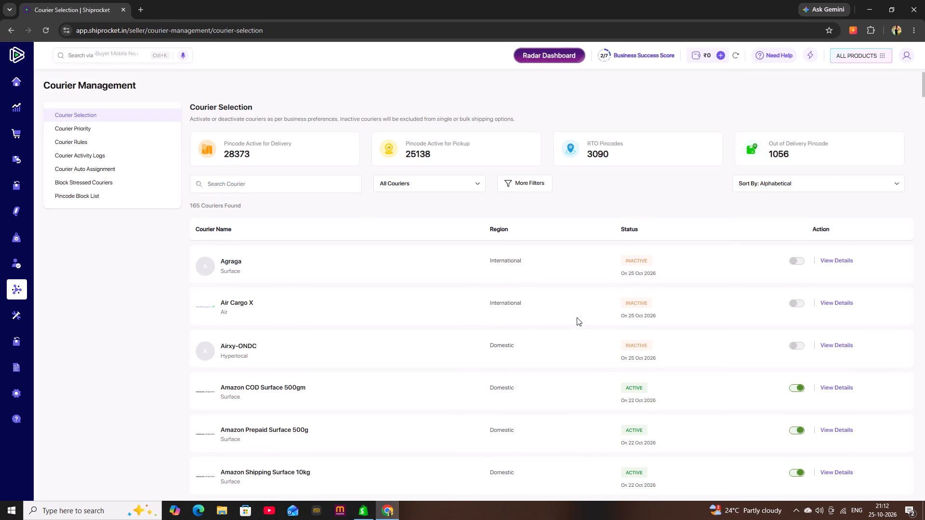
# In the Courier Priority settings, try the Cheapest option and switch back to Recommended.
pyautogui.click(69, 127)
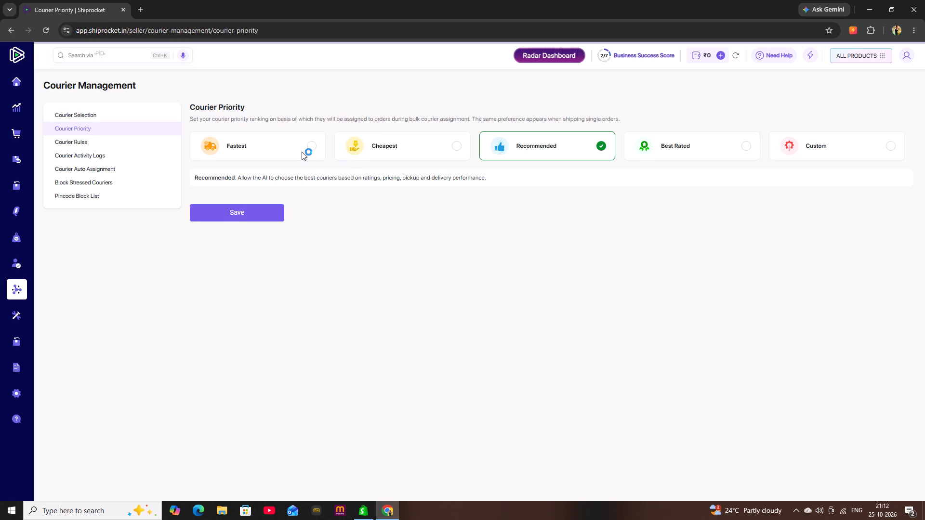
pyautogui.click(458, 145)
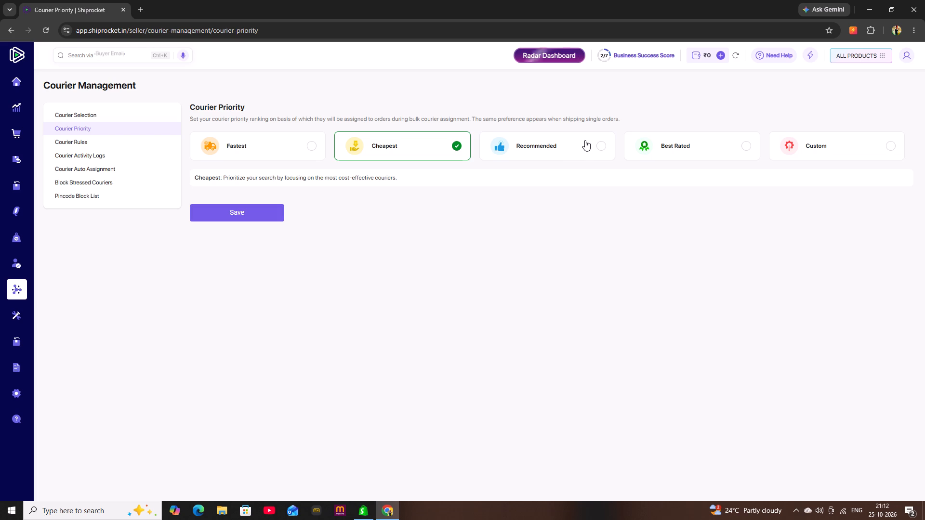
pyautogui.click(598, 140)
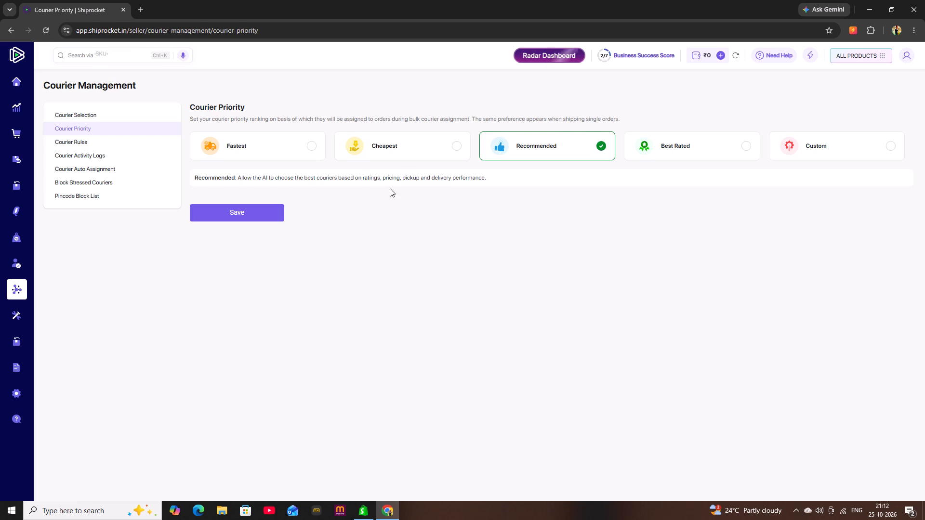
# View the Courier Rules settings.
pyautogui.click(125, 141)
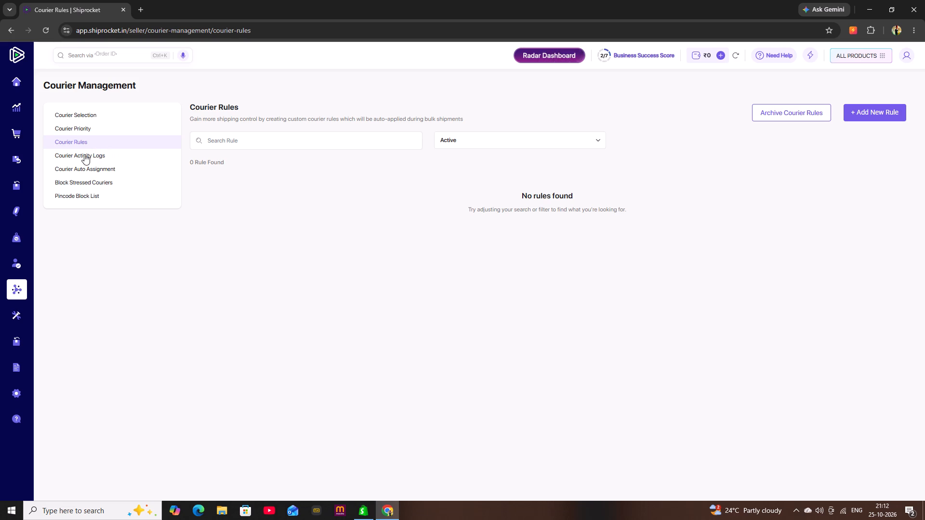
# Enable auto assignment of orders in the Courier Auto Assignment settings.
pyautogui.click(78, 169)
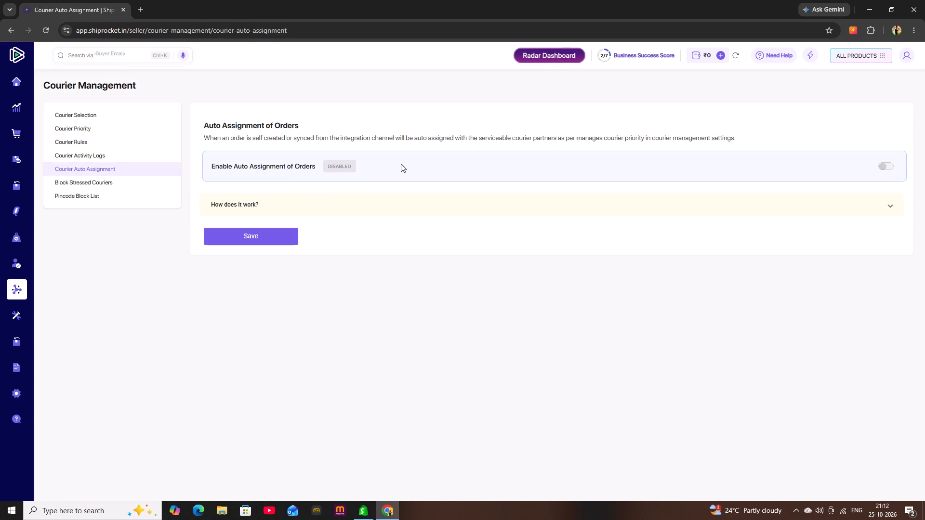
pyautogui.click(885, 166)
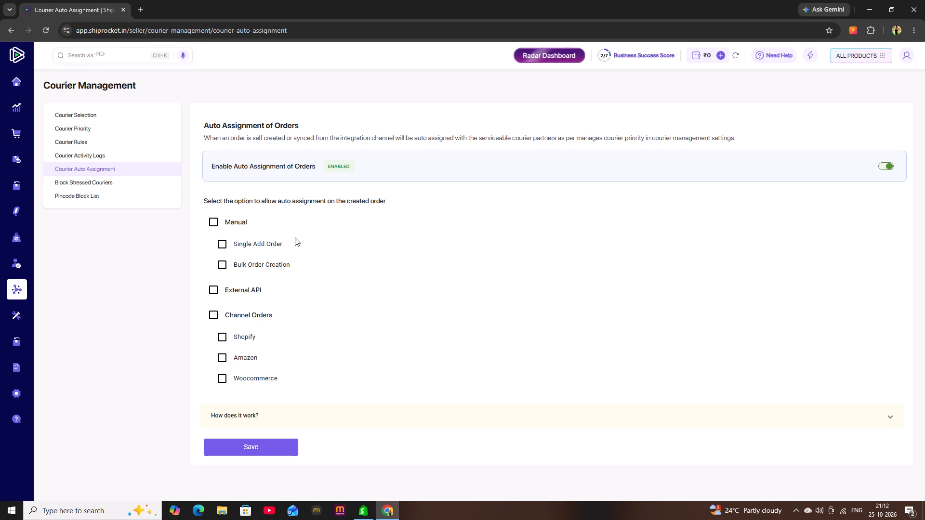
pyautogui.scroll(-1, 291, 331)
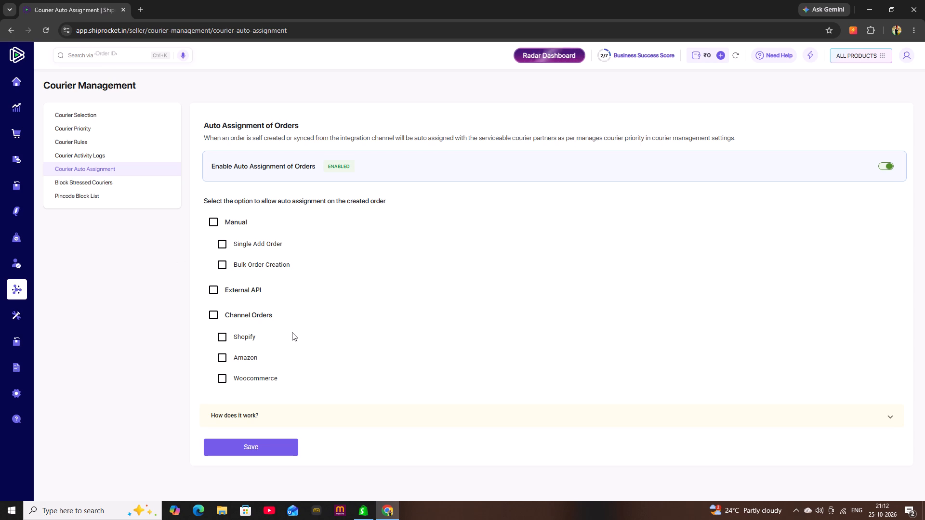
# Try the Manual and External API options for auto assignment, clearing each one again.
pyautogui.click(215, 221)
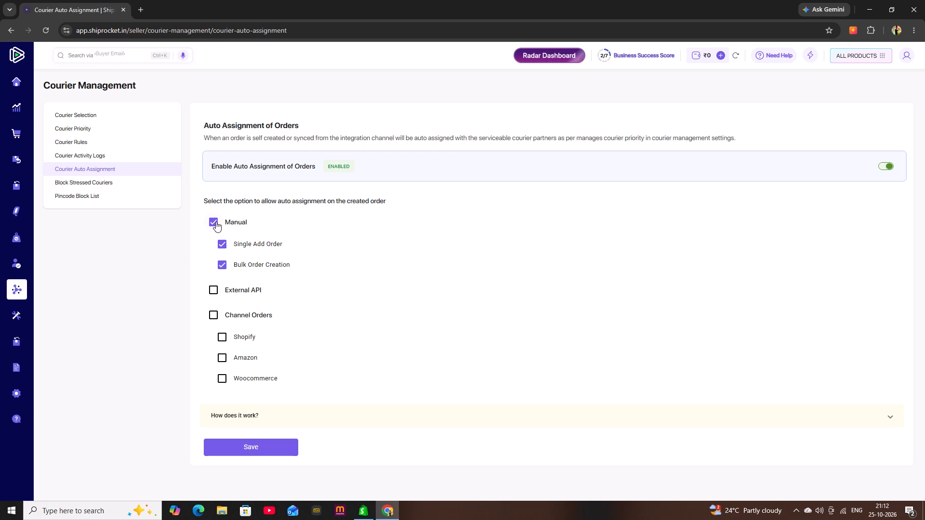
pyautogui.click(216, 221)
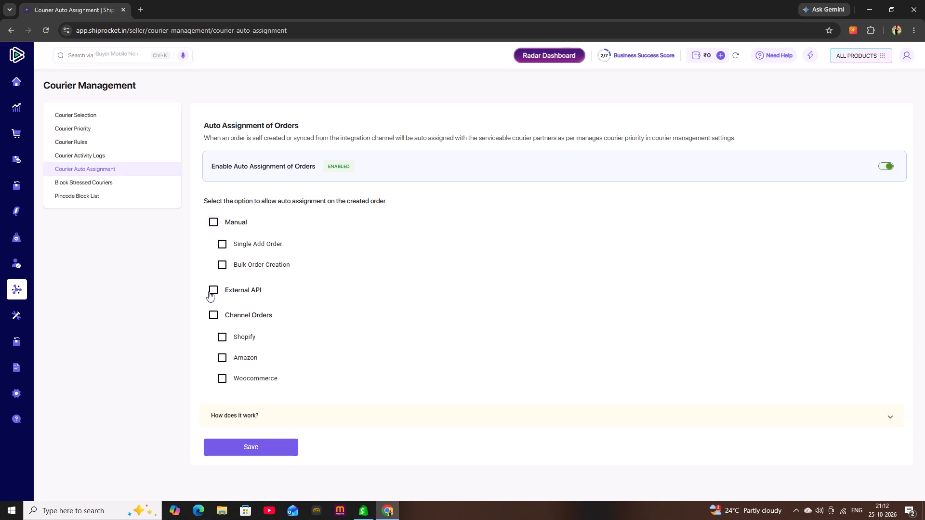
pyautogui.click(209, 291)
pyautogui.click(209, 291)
# Allow auto assignment for Channel Orders from Shopify only, excluding Amazon and Woocommerce, and save the setting.
pyautogui.click(211, 318)
pyautogui.click(220, 362)
pyautogui.click(219, 379)
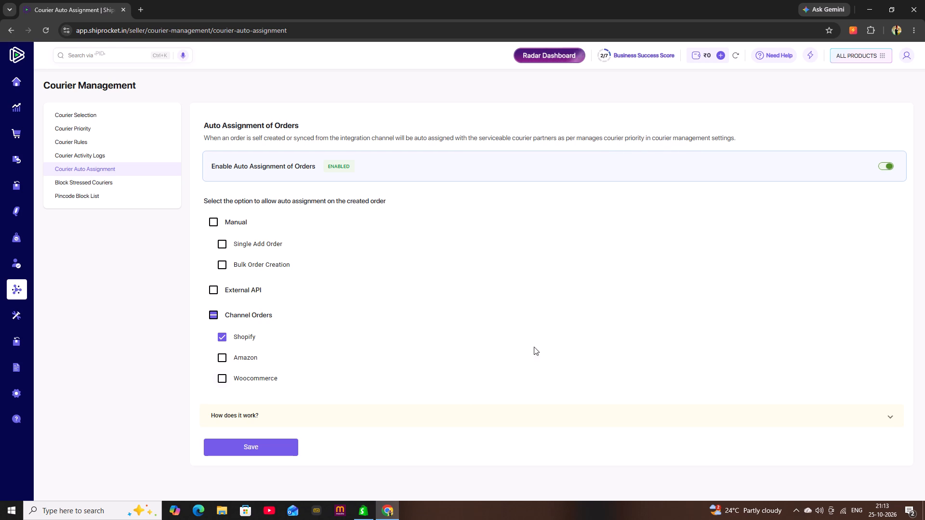
pyautogui.click(248, 441)
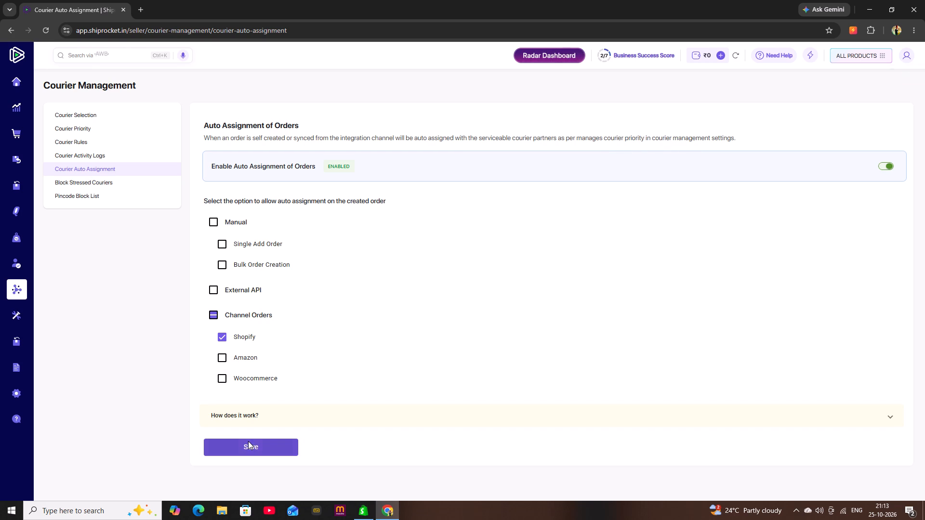
# View the Block Stressed Couriers and Pincode Block List settings.
pyautogui.click(89, 180)
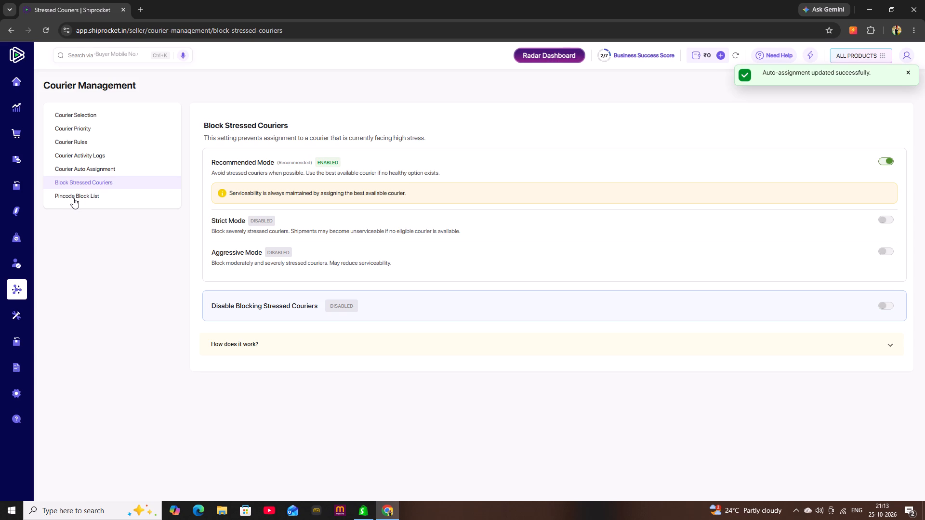
pyautogui.click(74, 196)
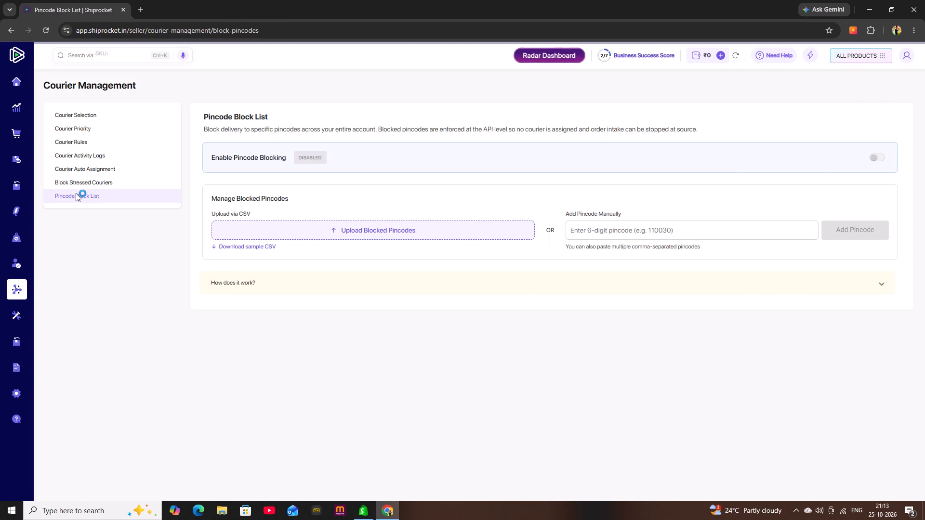
# Install the Shiprocket homepage as an app named Shiprocket with a desktop shortcut, without opening the tab in the app.
pyautogui.click(43, 292)
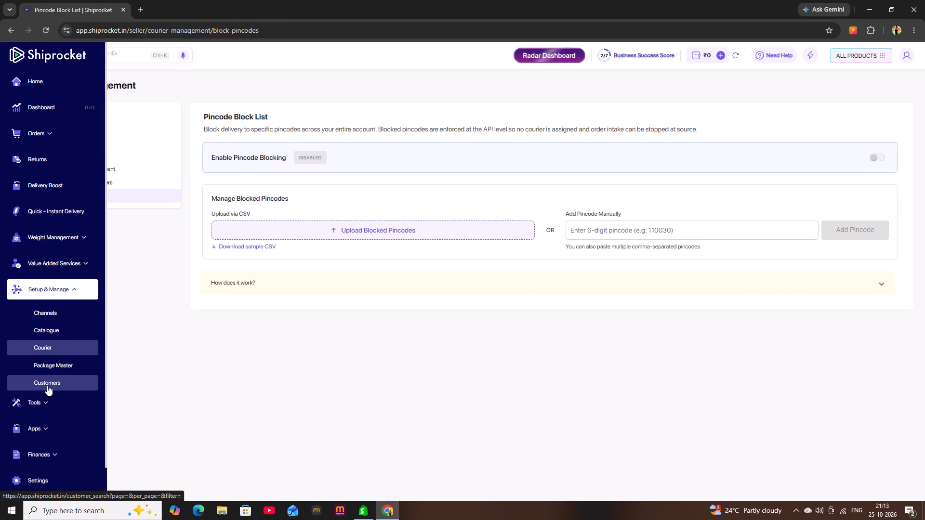
pyautogui.click(53, 72)
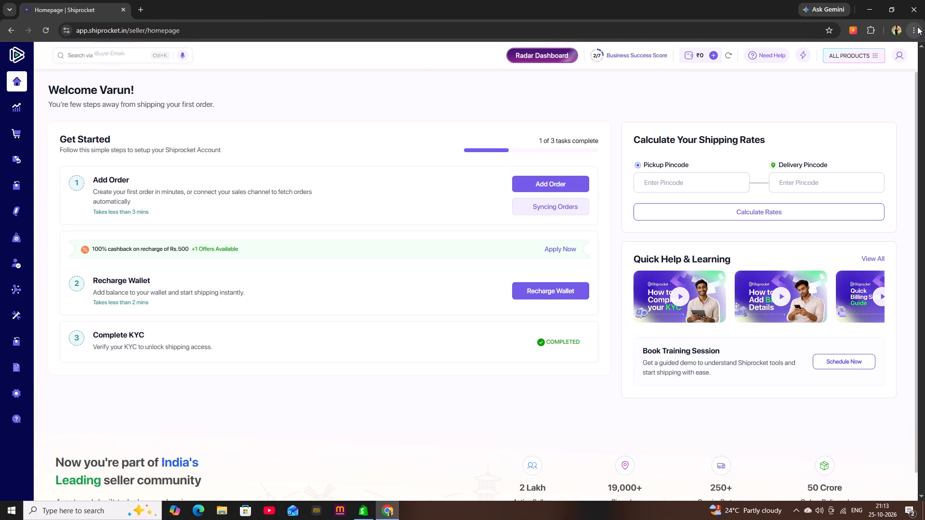
pyautogui.click(917, 26)
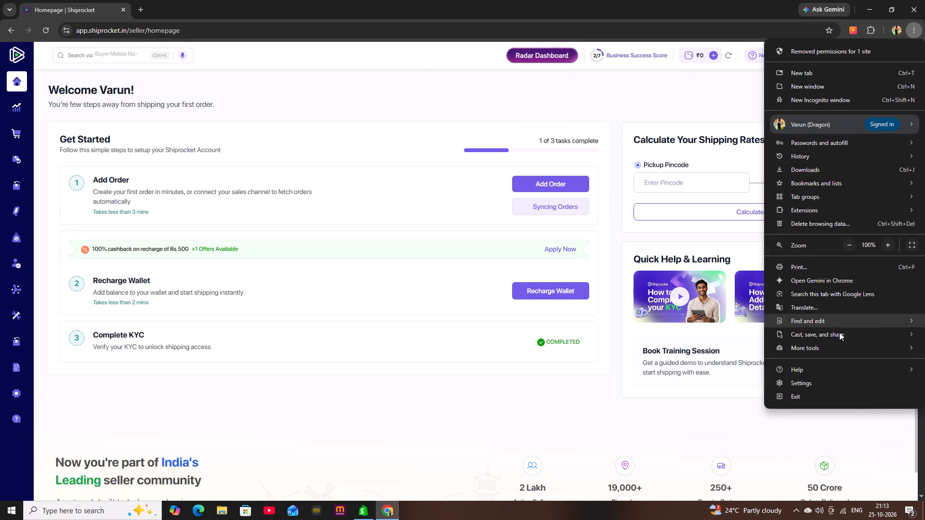
pyautogui.click(835, 329)
pyautogui.click(707, 412)
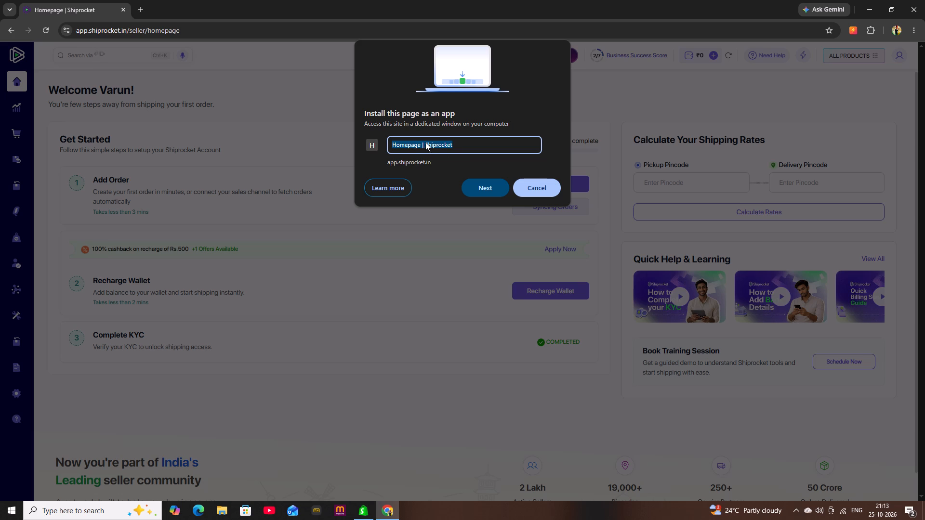
pyautogui.click(422, 144)
pyautogui.click(423, 144)
pyautogui.press('Right')
pyautogui.press('BackSpace')
pyautogui.press('BackSpace')
pyautogui.press('BackSpace')
pyautogui.press('BackSpace')
pyautogui.press('BackSpace')
pyautogui.press('BackSpace')
pyautogui.press('BackSpace')
pyautogui.press('BackSpace')
pyautogui.press('BackSpace')
pyautogui.press('BackSpace')
pyautogui.press('BackSpace')
pyautogui.press('BackSpace')
pyautogui.press('BackSpace')
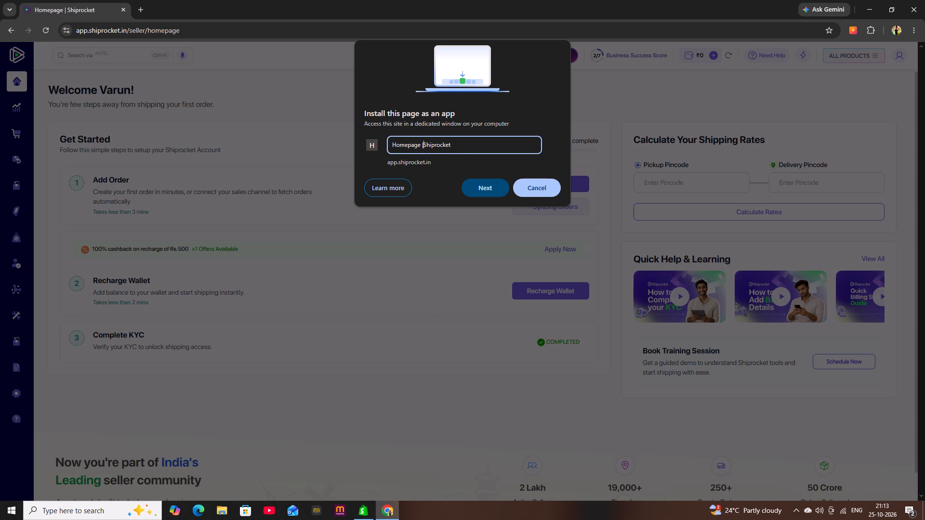
pyautogui.click(480, 194)
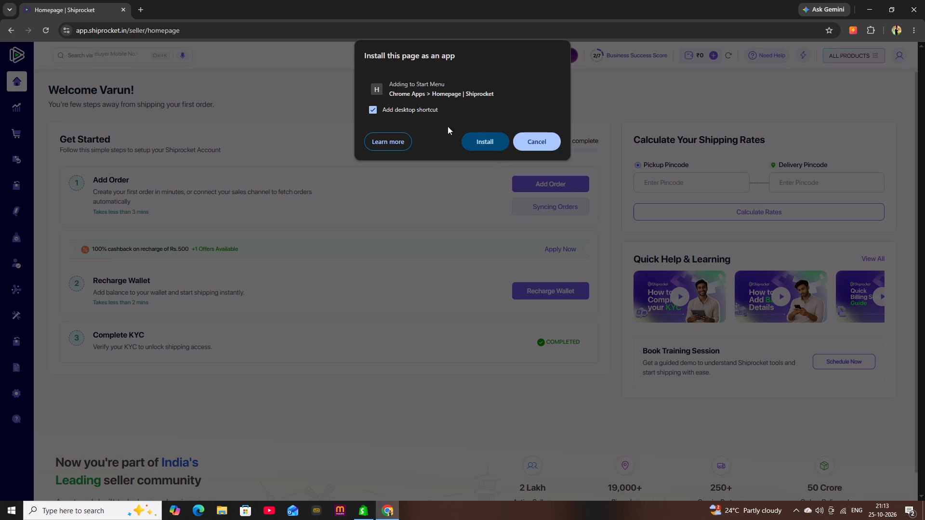
pyautogui.click(491, 138)
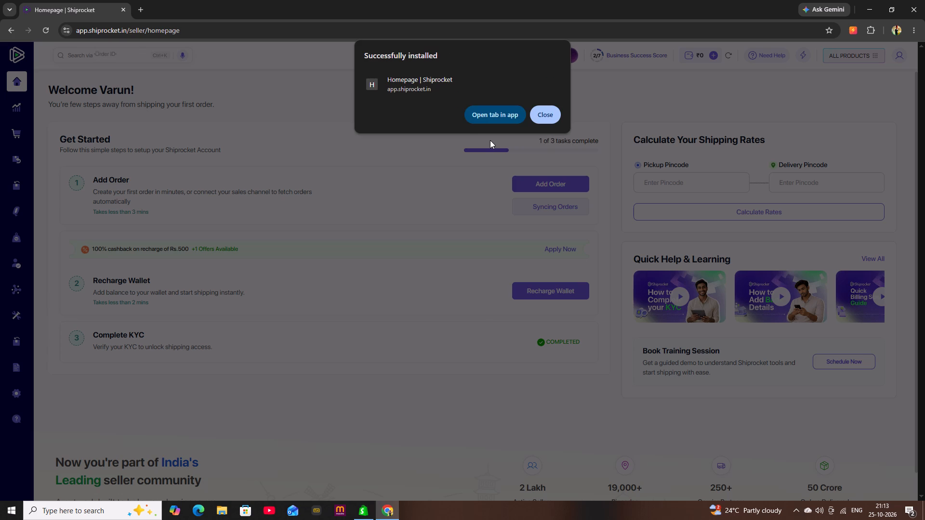
pyautogui.click(558, 115)
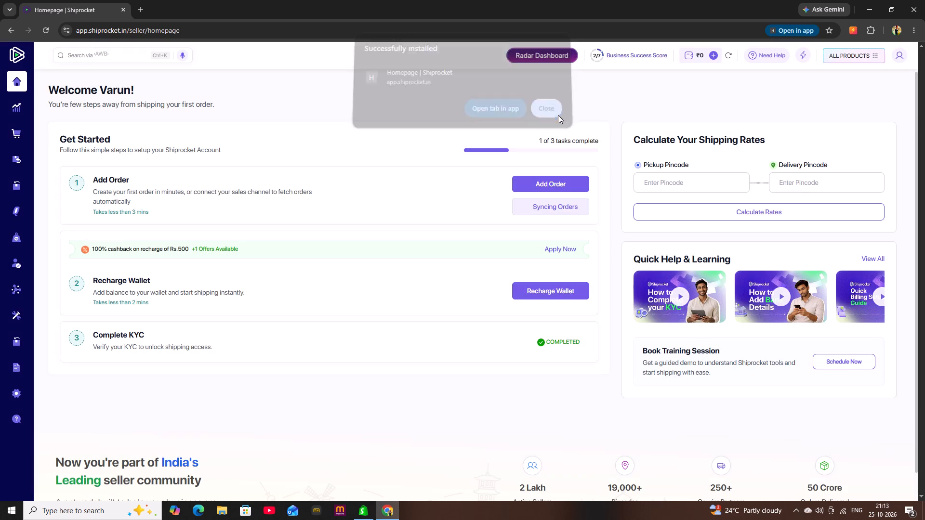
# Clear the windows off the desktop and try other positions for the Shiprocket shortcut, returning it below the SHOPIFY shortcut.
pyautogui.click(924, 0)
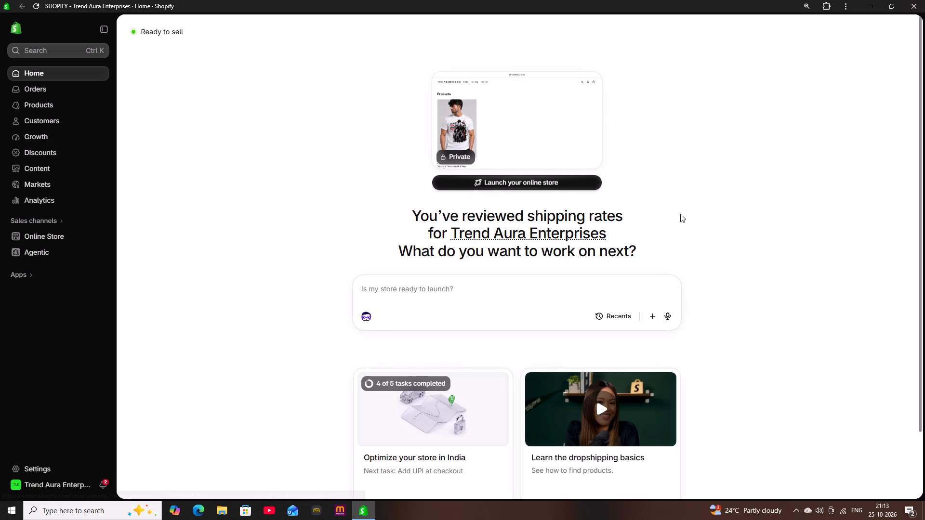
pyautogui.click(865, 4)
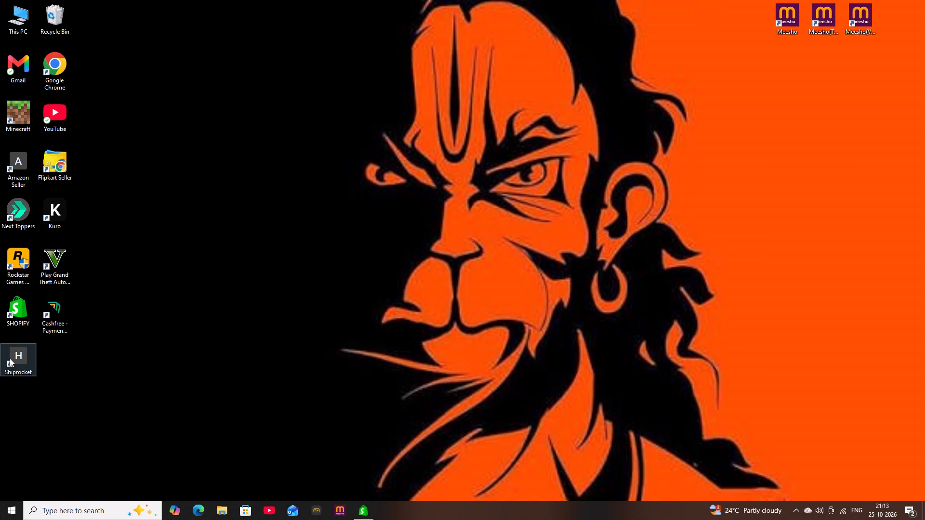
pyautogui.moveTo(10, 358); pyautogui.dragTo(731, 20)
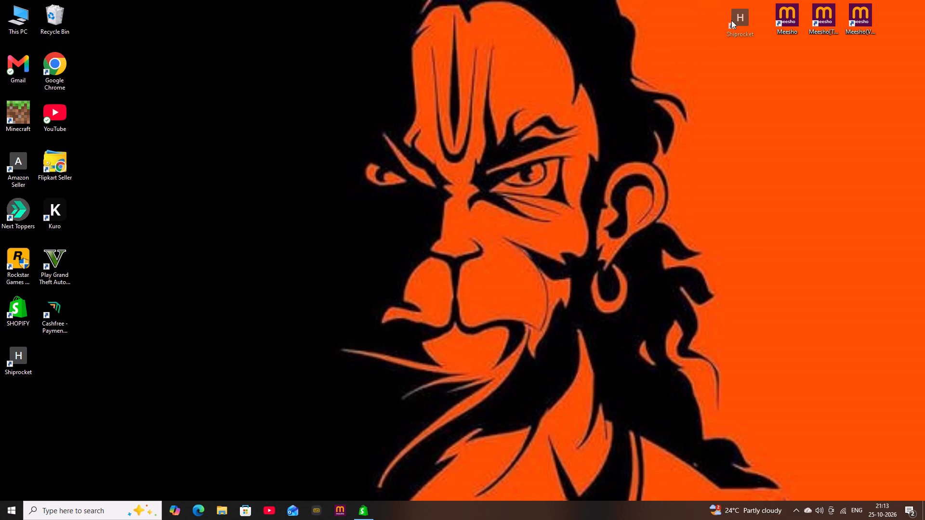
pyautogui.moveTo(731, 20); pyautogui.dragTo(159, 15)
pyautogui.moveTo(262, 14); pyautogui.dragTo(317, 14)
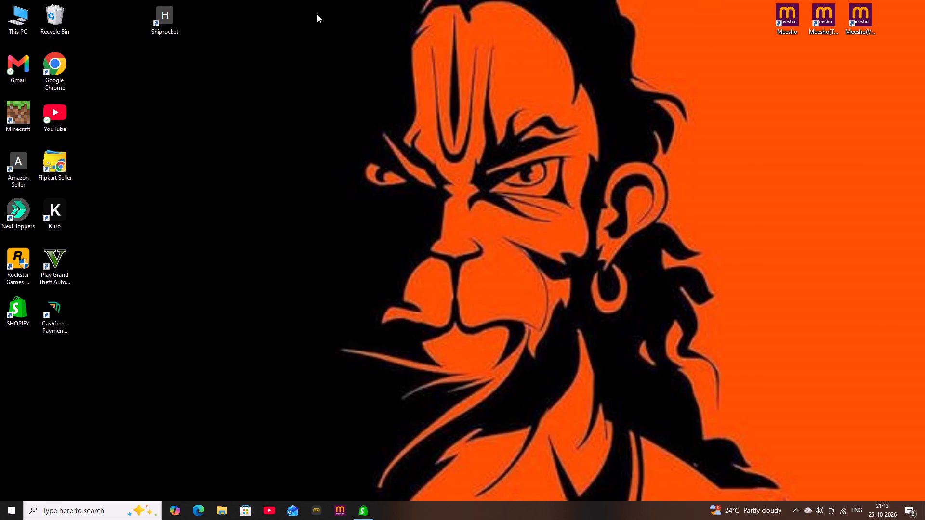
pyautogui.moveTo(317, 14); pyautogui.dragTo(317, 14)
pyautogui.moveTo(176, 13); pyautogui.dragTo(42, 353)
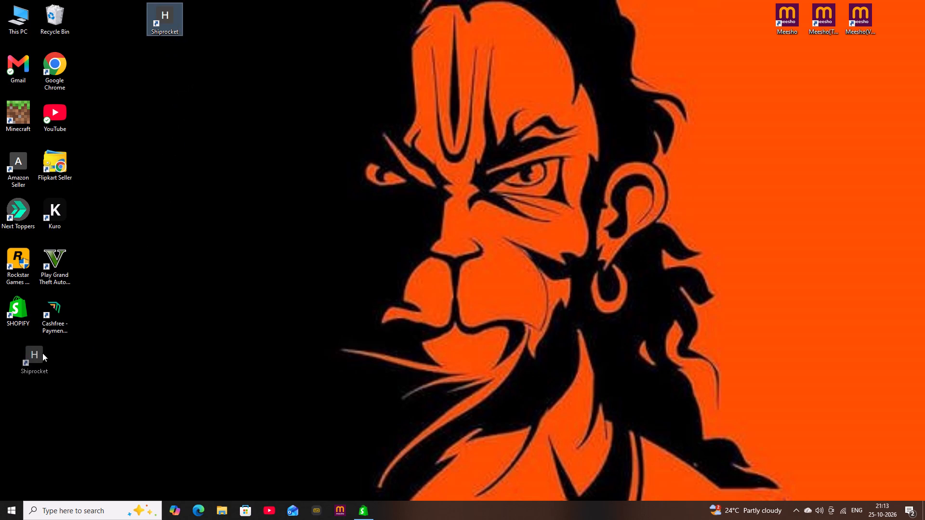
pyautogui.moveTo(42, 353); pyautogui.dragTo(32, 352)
pyautogui.click(356, 515)
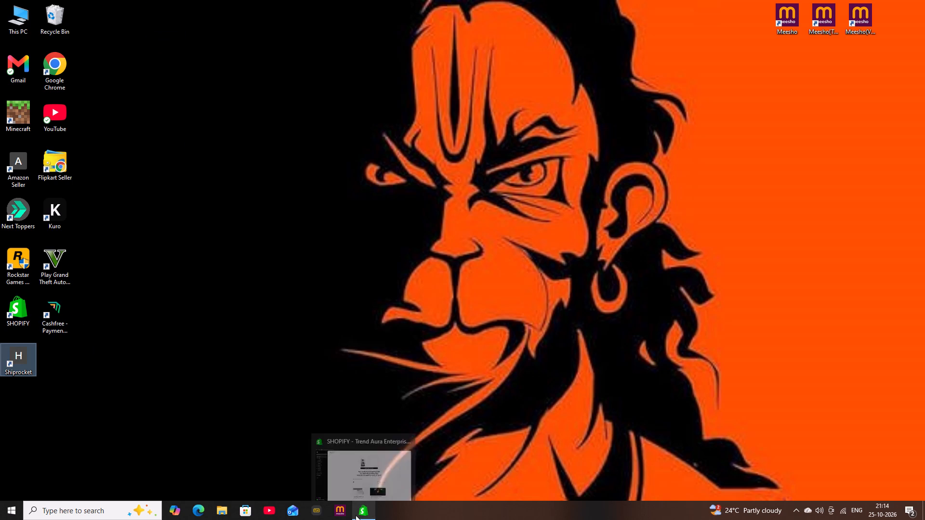
pyautogui.scroll(-1, 491, 302)
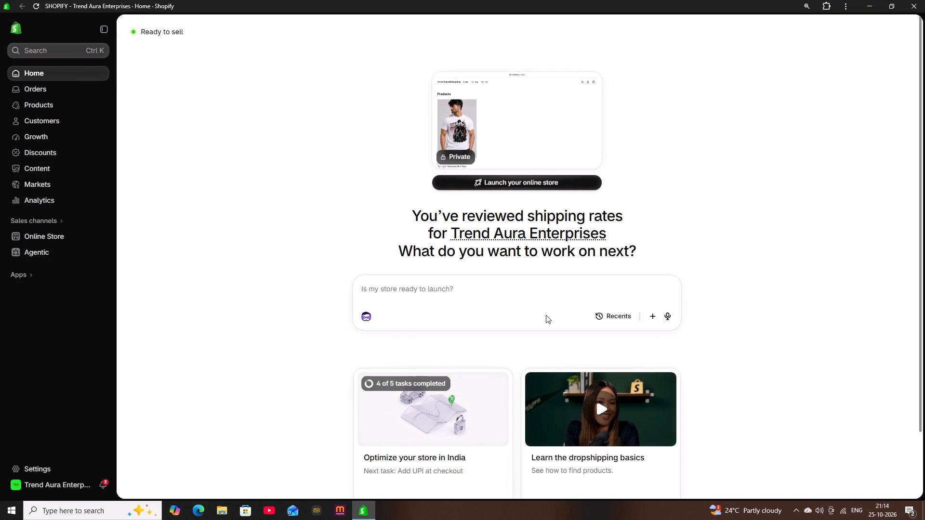
pyautogui.scroll(-2, 643, 293)
pyautogui.scroll(2, 703, 251)
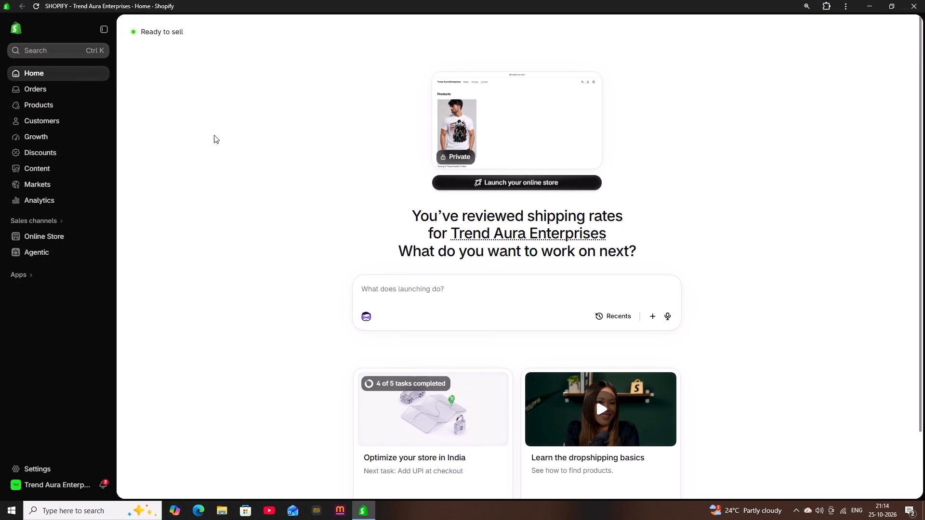
pyautogui.click(47, 111)
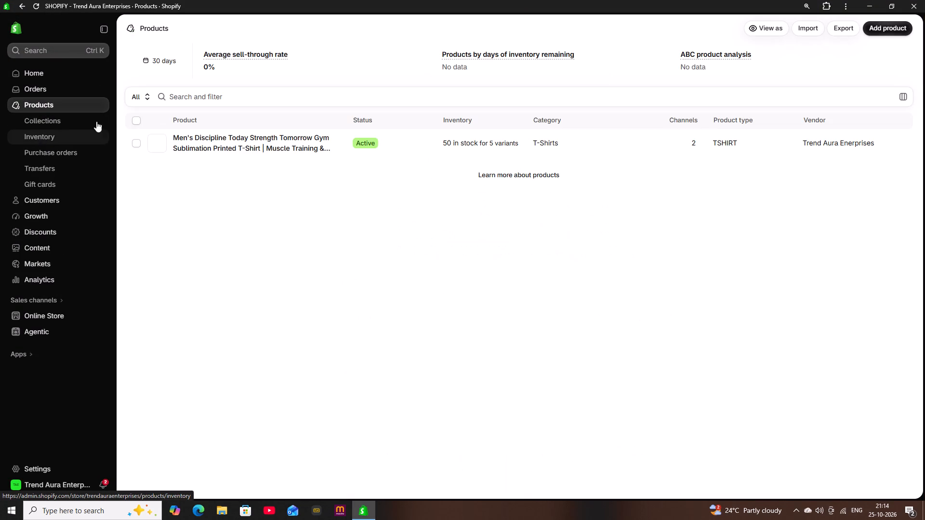
pyautogui.click(441, 240)
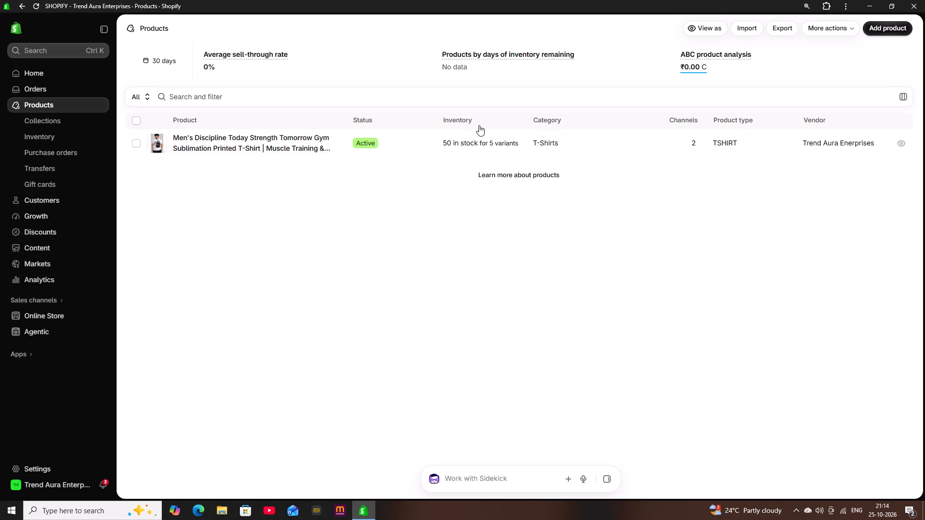
pyautogui.click(902, 146)
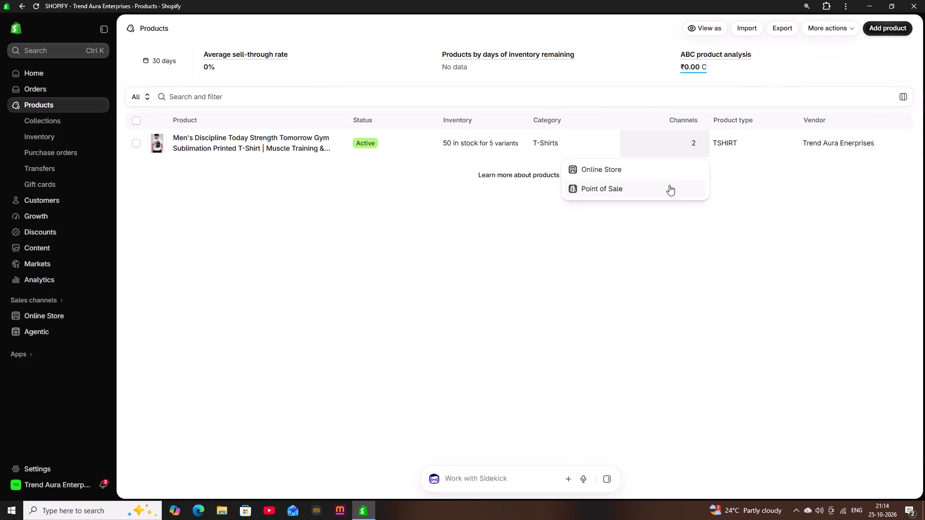
pyautogui.click(596, 262)
# Open the T-shirt's product page and examine its description, media, organization details and size variants.
pyautogui.click(799, 149)
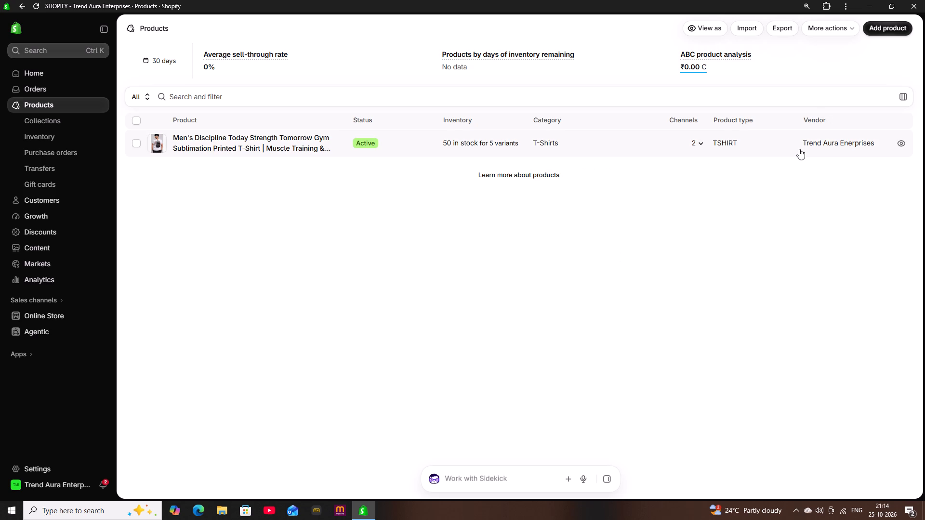
pyautogui.click(137, 142)
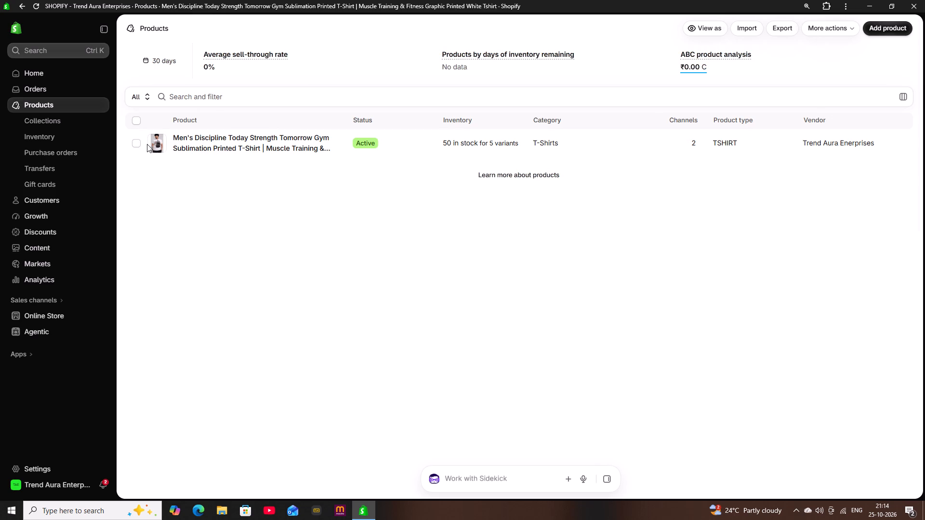
pyautogui.scroll(-2, 484, 212)
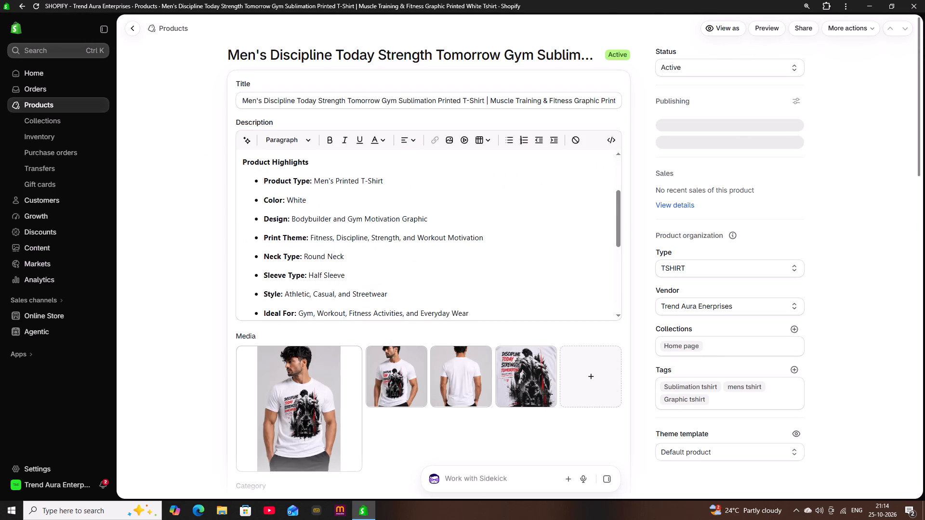
pyautogui.scroll(-1, 633, 195)
pyautogui.scroll(-3, 714, 200)
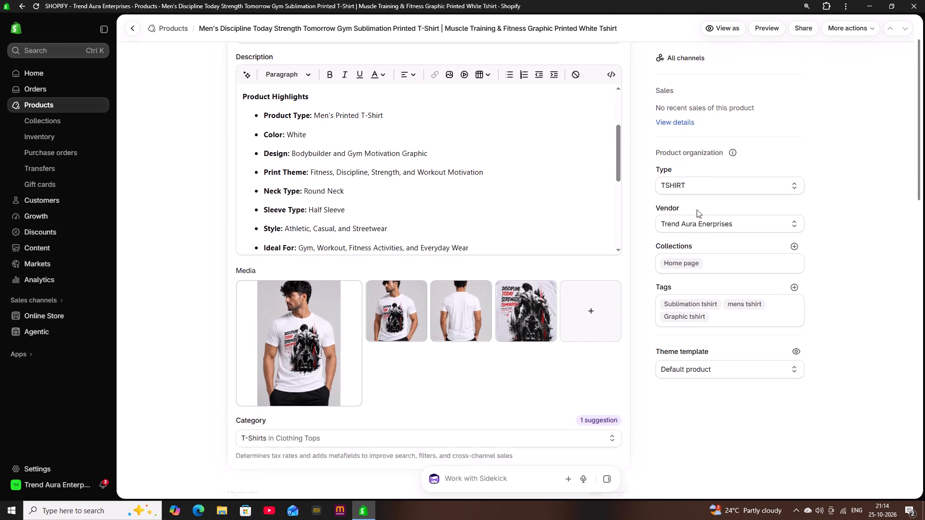
pyautogui.scroll(-3, 586, 250)
pyautogui.scroll(-3, 498, 318)
pyautogui.scroll(1, 497, 311)
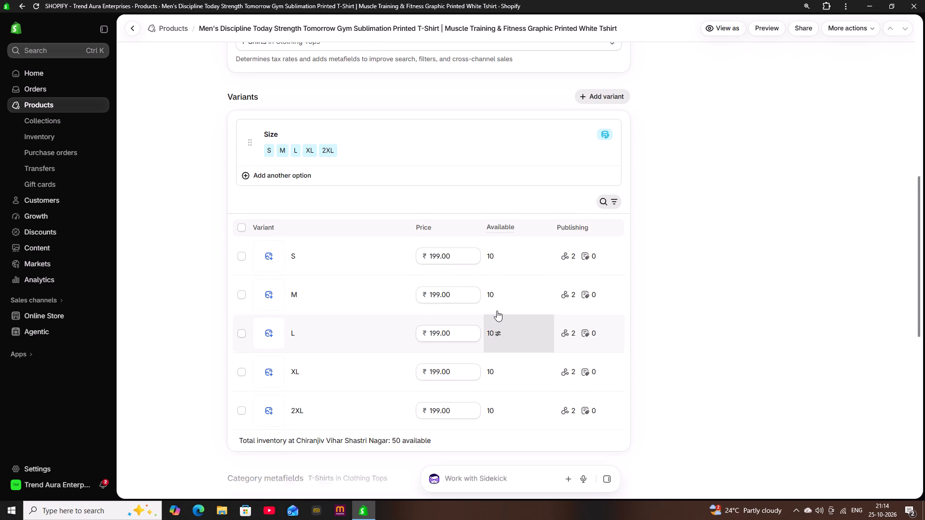
# Review the T-shirt's description, media, category and size variants on its product page.
pyautogui.scroll(8, 497, 311)
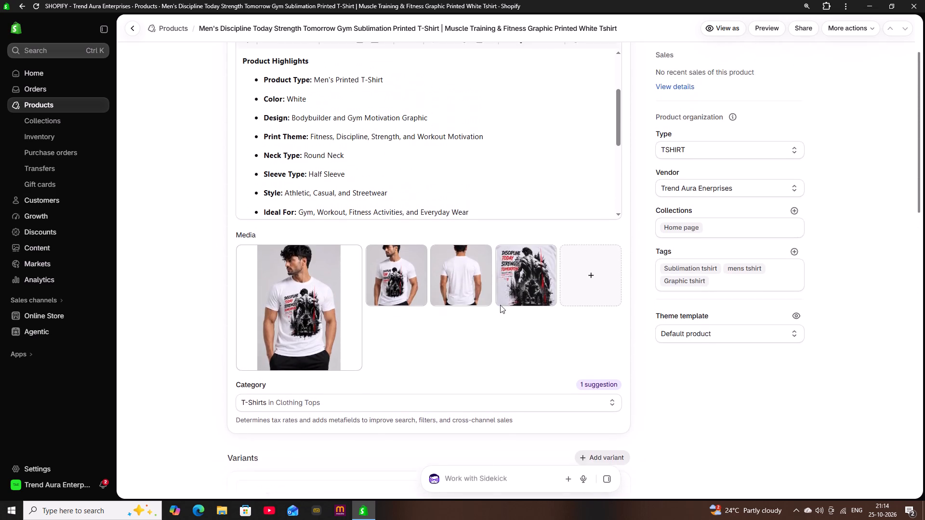
pyautogui.scroll(3, 500, 301)
pyautogui.scroll(-7, 502, 306)
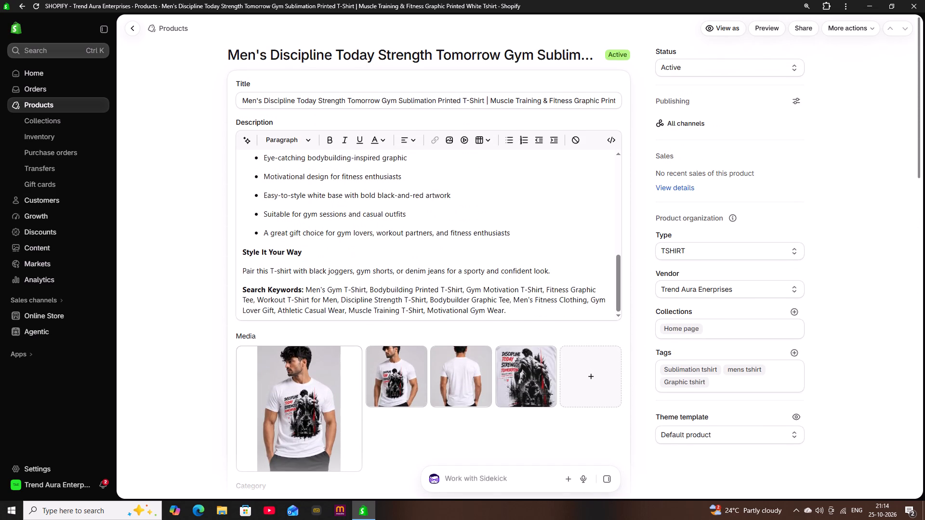
pyautogui.scroll(-3, 554, 380)
pyautogui.scroll(-4, 654, 351)
pyautogui.scroll(-3, 601, 359)
pyautogui.scroll(-2, 553, 364)
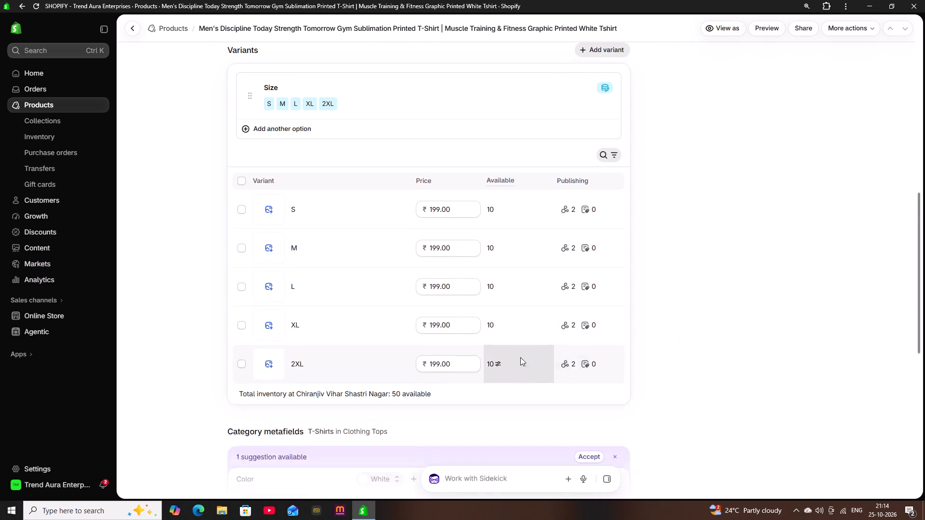
pyautogui.scroll(-2, 502, 333)
pyautogui.scroll(2, 501, 325)
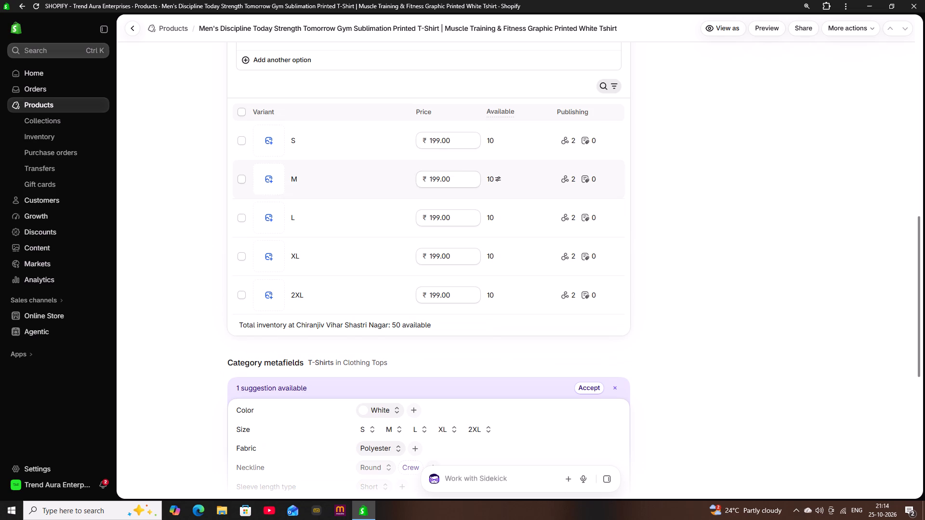
# Set the price of the T-shirt's size S variant to ₹130.
pyautogui.click(461, 145)
pyautogui.press('BackSpace')
pyautogui.press('BackSpace')
pyautogui.press('BackSpace')
pyautogui.press('BackSpace')
pyautogui.press('BackSpace')
pyautogui.press('BackSpace')
pyautogui.press('BackSpace')
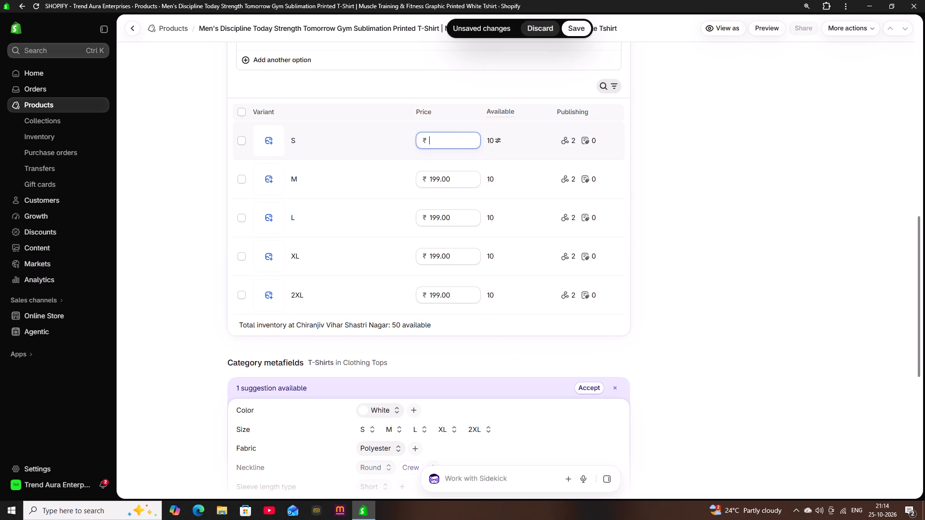
pyautogui.write('130')
# Set the price of the T-shirt's size M variant to ₹130.
pyautogui.click(457, 183)
pyautogui.press('BackSpace')
pyautogui.press('BackSpace')
pyautogui.press('BackSpace')
pyautogui.press('BackSpace')
pyautogui.press('BackSpace')
pyautogui.press('BackSpace')
pyautogui.press('BackSpace')
pyautogui.press('BackSpace')
pyautogui.press('BackSpace')
pyautogui.press('BackSpace')
pyautogui.press('BackSpace')
pyautogui.press('BackSpace')
pyautogui.press('BackSpace')
pyautogui.press('BackSpace')
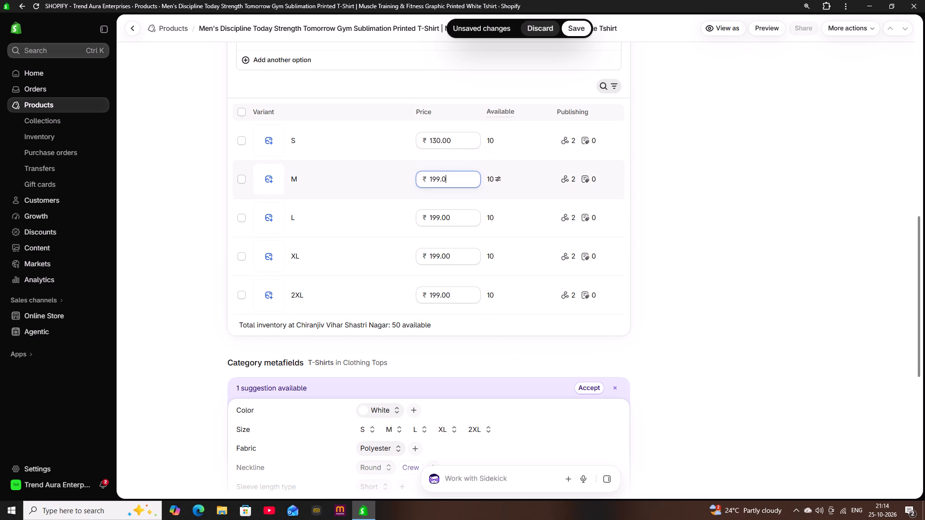
pyautogui.write('13')
pyautogui.press('0')
# Set the price of the T-shirt's size L variant to ₹130.
pyautogui.click(467, 219)
pyautogui.press('BackSpace')
pyautogui.press('BackSpace')
pyautogui.press('BackSpace')
pyautogui.press('BackSpace')
pyautogui.press('BackSpace')
pyautogui.press('BackSpace')
pyautogui.press('BackSpace')
pyautogui.press('BackSpace')
pyautogui.press('BackSpace')
pyautogui.press('BackSpace')
pyautogui.press('BackSpace')
pyautogui.press('BackSpace')
pyautogui.press('BackSpace')
pyautogui.press('BackSpace')
pyautogui.press('BackSpace')
pyautogui.press('BackSpace')
pyautogui.press('BackSpace')
pyautogui.press('BackSpace')
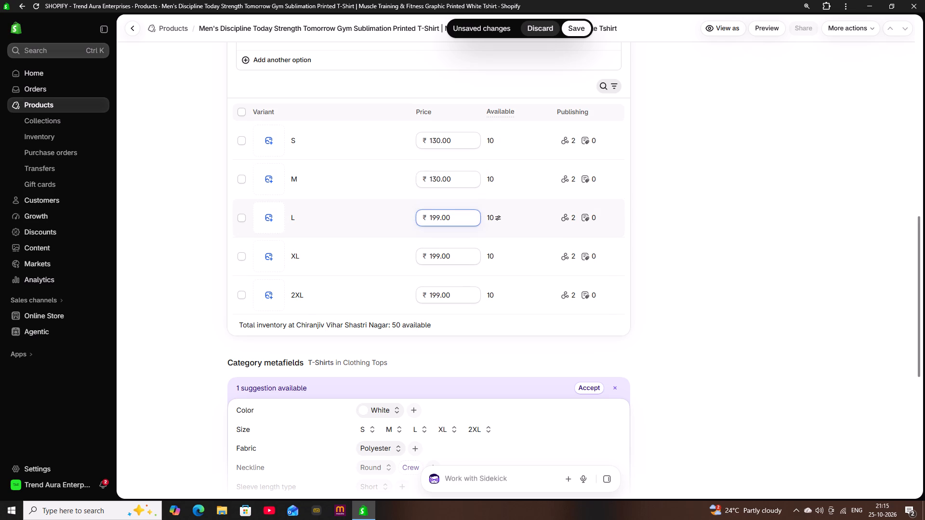
pyautogui.write('130')
# Set the price of the T-shirt's size XL variant to ₹130.
pyautogui.click(464, 249)
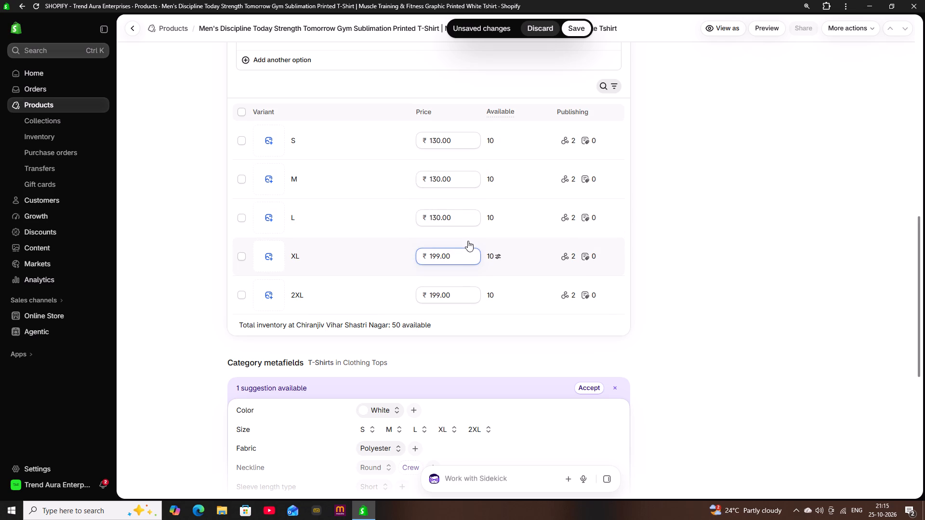
pyautogui.press('BackSpace')
pyautogui.press('BackSpace')
pyautogui.press('BackSpace')
pyautogui.press('BackSpace')
pyautogui.press('BackSpace')
pyautogui.press('BackSpace')
pyautogui.press('BackSpace')
pyautogui.press('BackSpace')
pyautogui.press('BackSpace')
pyautogui.press('BackSpace')
pyautogui.press('BackSpace')
pyautogui.press('BackSpace')
pyautogui.press('BackSpace')
pyautogui.write('130')
# Set the price of the T-shirt's size 2XL variant to ₹130 and save the product changes.
pyautogui.click(457, 292)
pyautogui.press('BackSpace')
pyautogui.press('BackSpace')
pyautogui.press('BackSpace')
pyautogui.press('BackSpace')
pyautogui.press('BackSpace')
pyautogui.press('BackSpace')
pyautogui.press('BackSpace')
pyautogui.press('BackSpace')
pyautogui.press('BackSpace')
pyautogui.press('BackSpace')
pyautogui.press('BackSpace')
pyautogui.press('BackSpace')
pyautogui.press('BackSpace')
pyautogui.press('BackSpace')
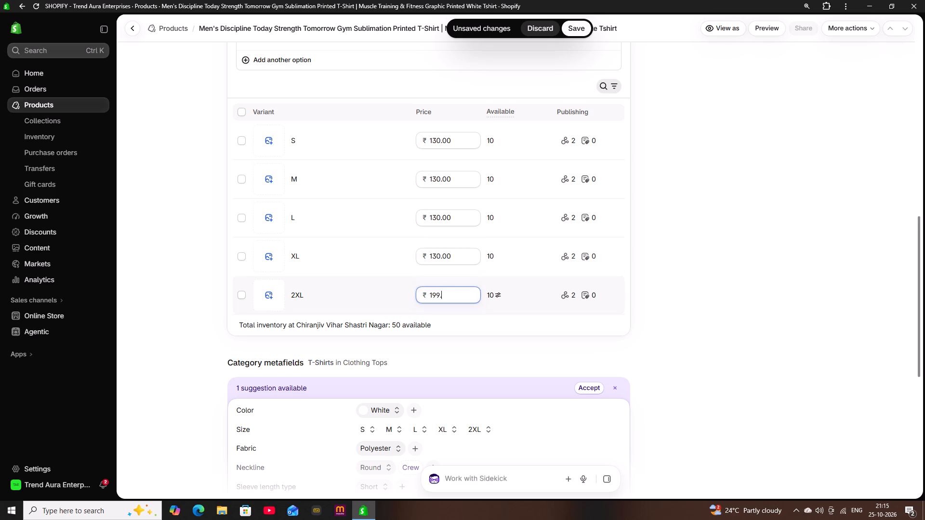
pyautogui.press('1')
pyautogui.write('30')
pyautogui.click(674, 326)
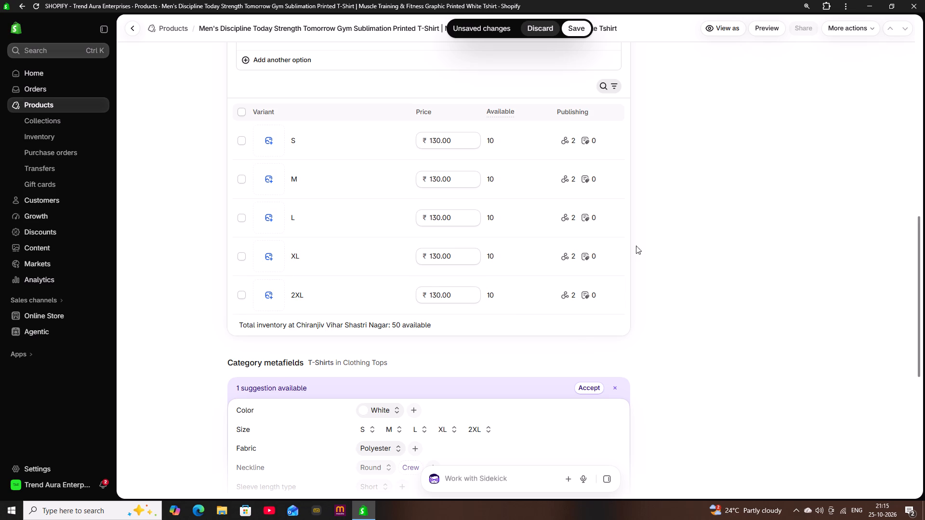
pyautogui.click(581, 23)
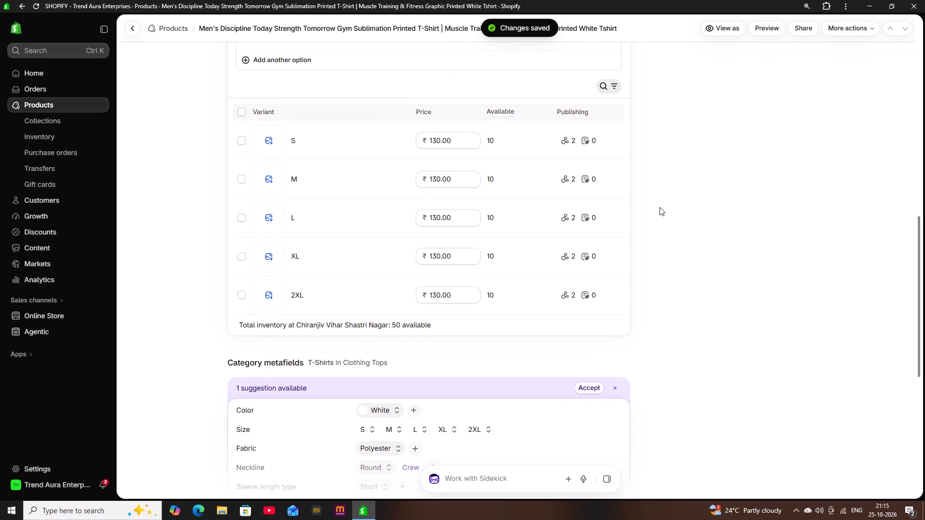
pyautogui.scroll(6, 660, 207)
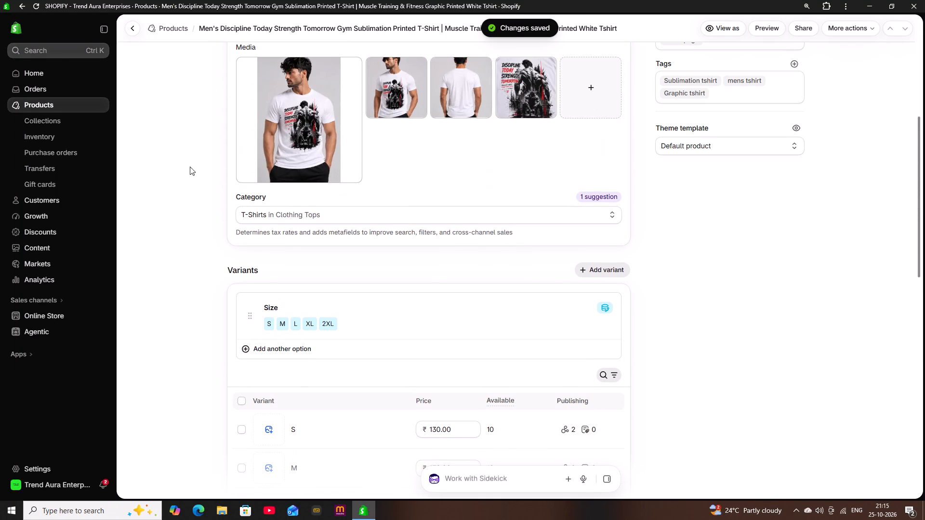
pyautogui.scroll(1, 576, 160)
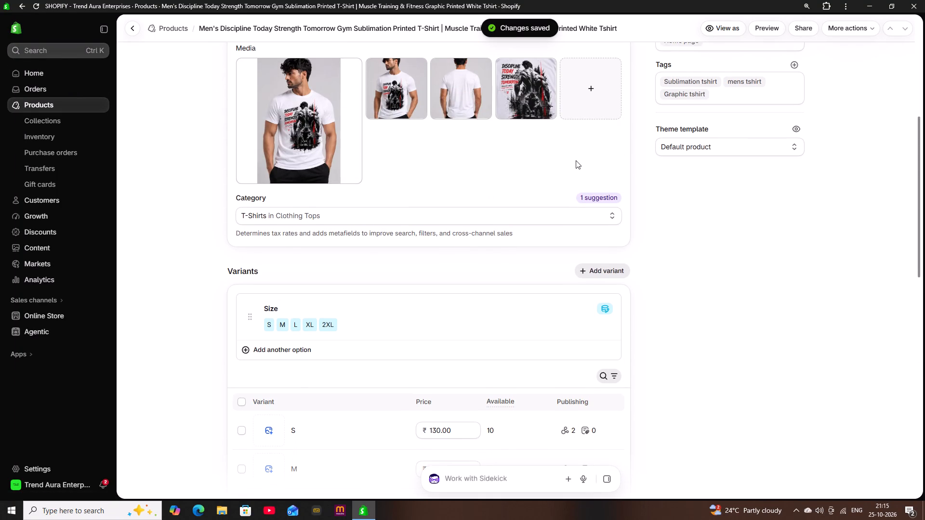
pyautogui.scroll(1, 576, 160)
pyautogui.scroll(6, 626, 163)
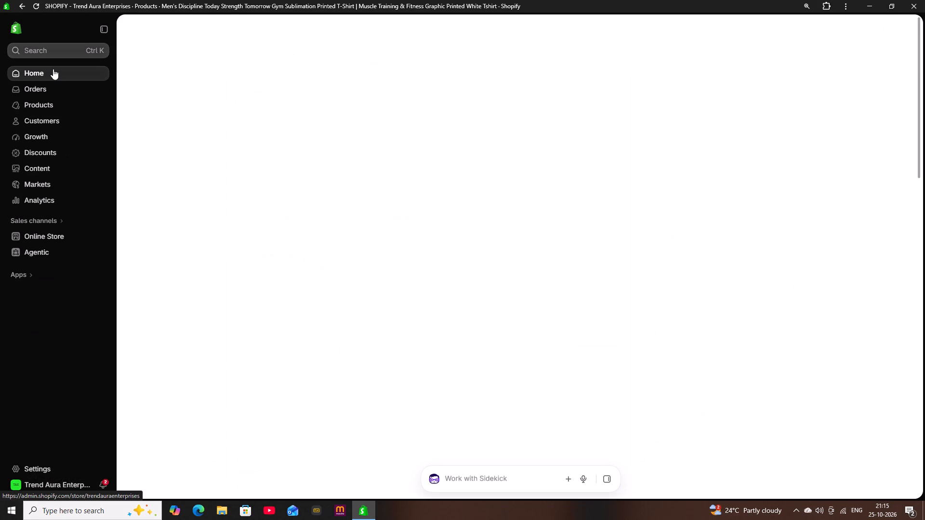
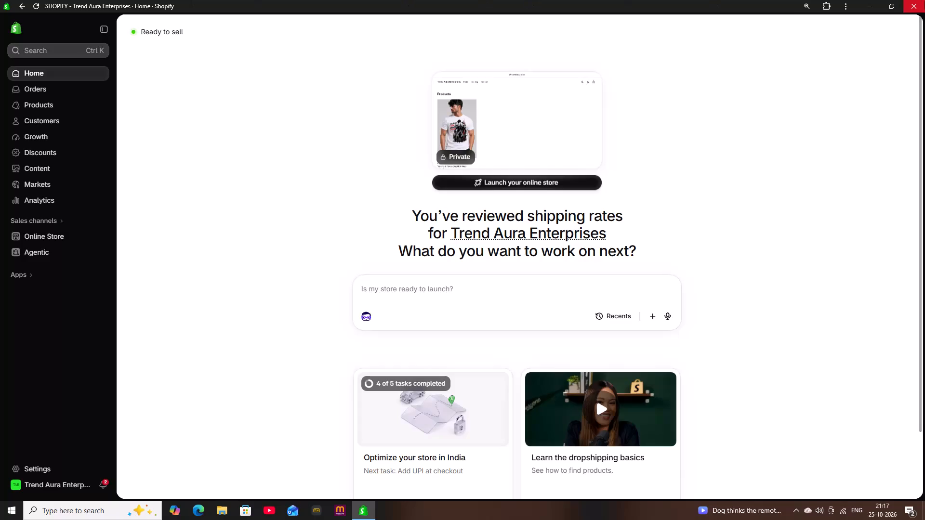
# Close and reopen Shopify from the desktop, and start adding a new product from the Products page.
pyautogui.click(924, 0)
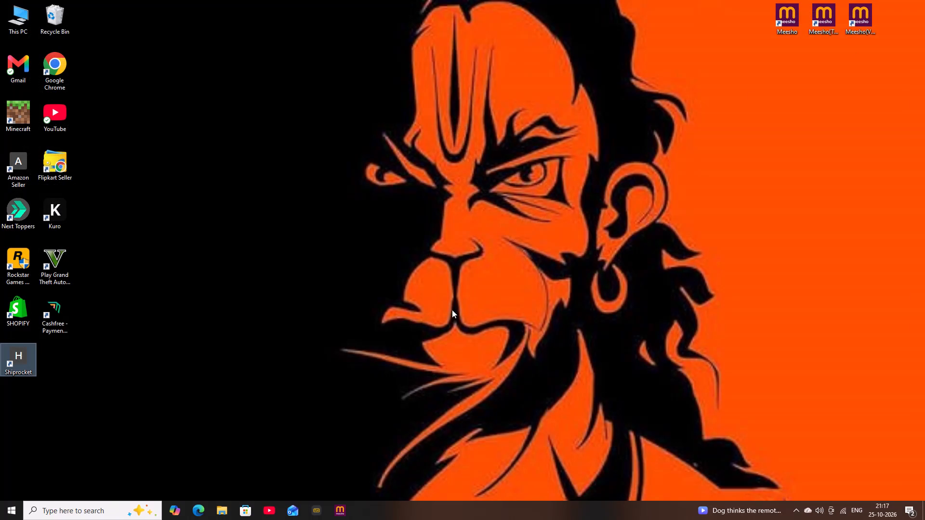
pyautogui.doubleClick(21, 312)
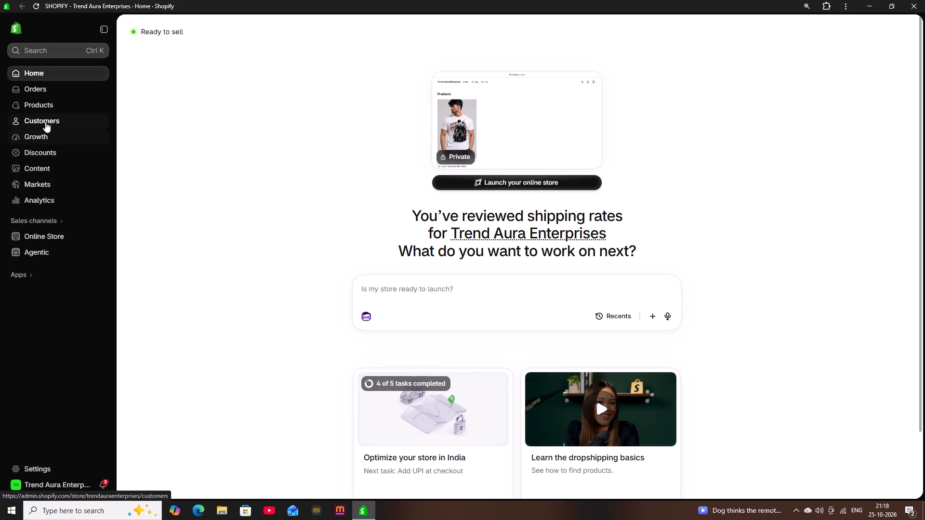
pyautogui.click(33, 102)
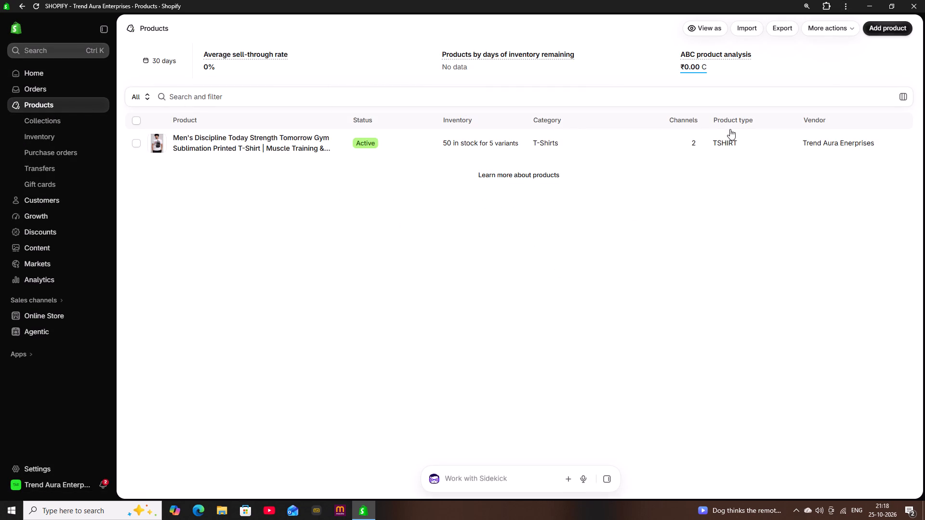
pyautogui.click(882, 30)
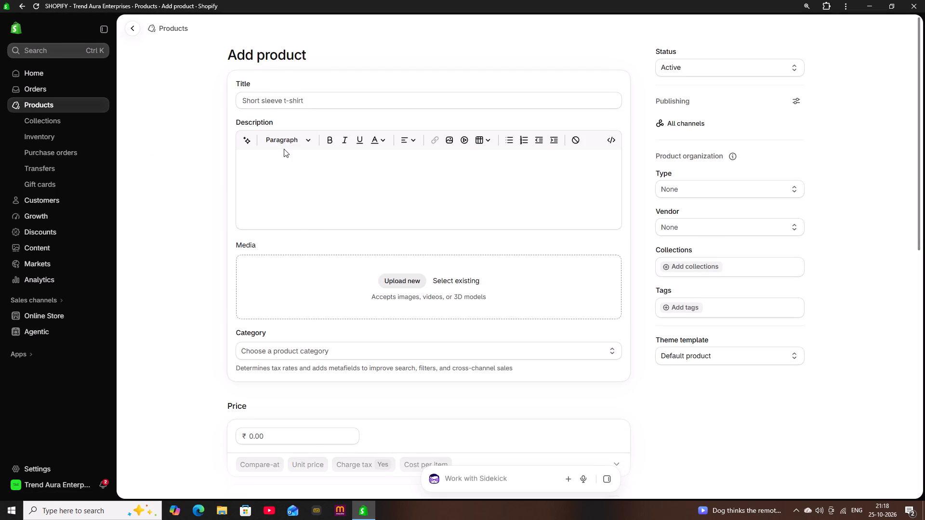
# Search the product categories for "tshirt" and set the new product's category to T-Shirts in Clothing Tops.
pyautogui.scroll(-1, 340, 306)
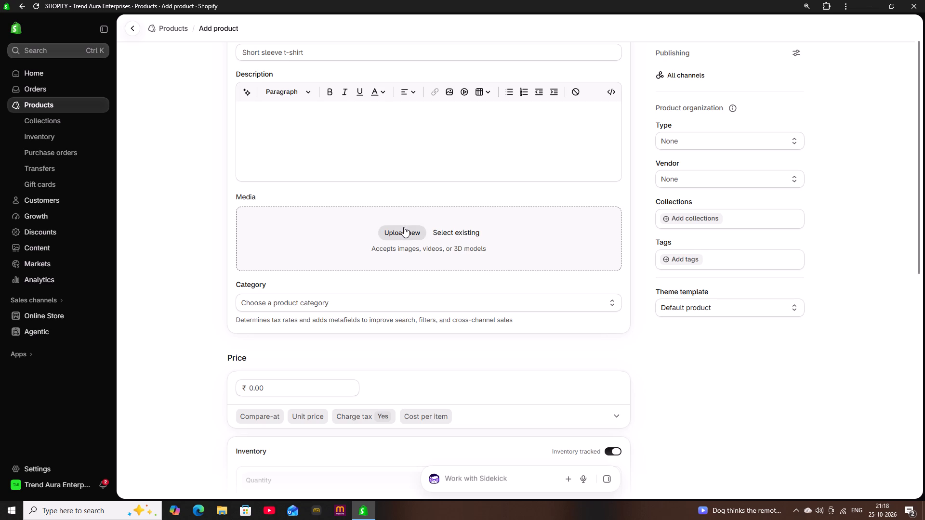
pyautogui.click(344, 308)
pyautogui.scroll(-1, 320, 367)
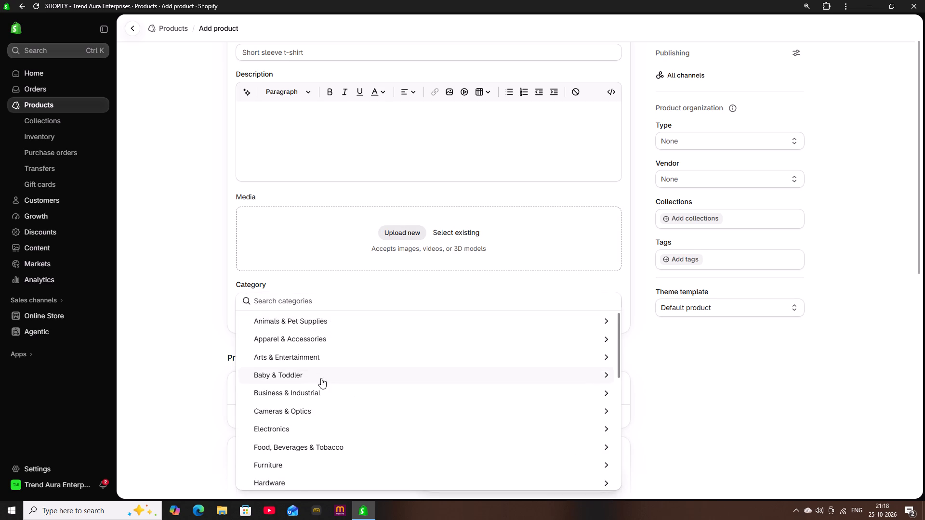
pyautogui.click(294, 299)
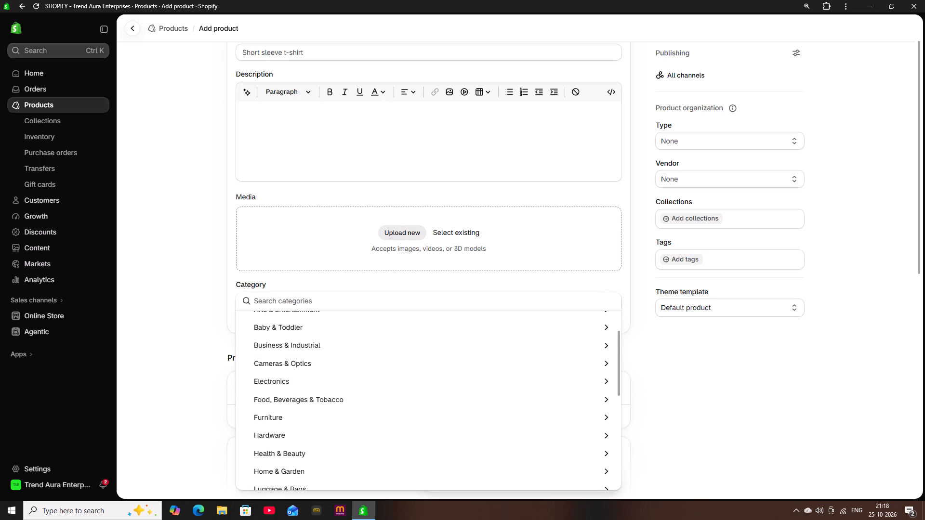
pyautogui.write('tshi')
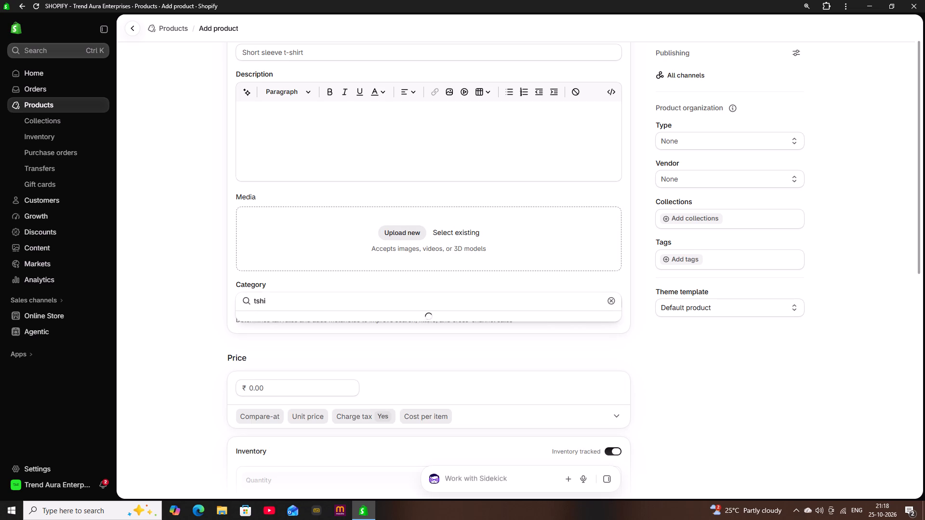
pyautogui.write('rt')
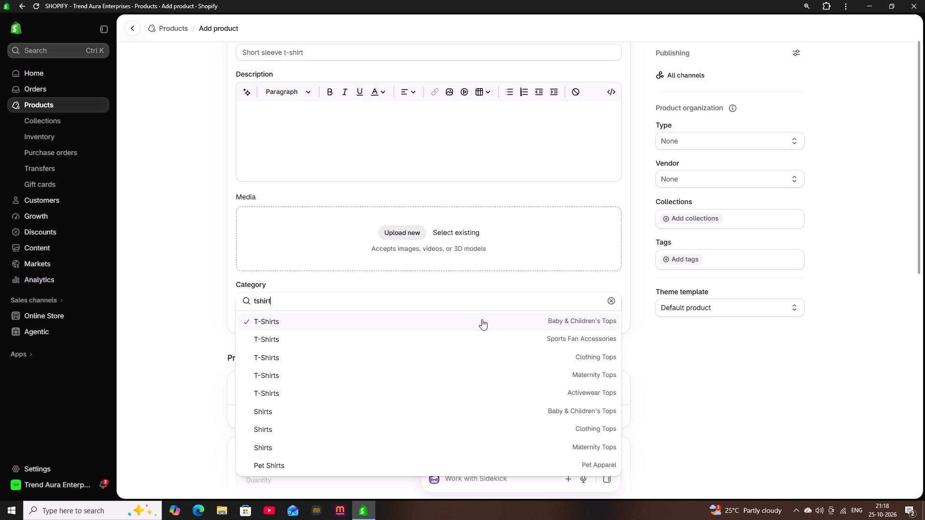
pyautogui.click(572, 356)
# Set the new product's price to ₹130.
pyautogui.scroll(-1, 555, 410)
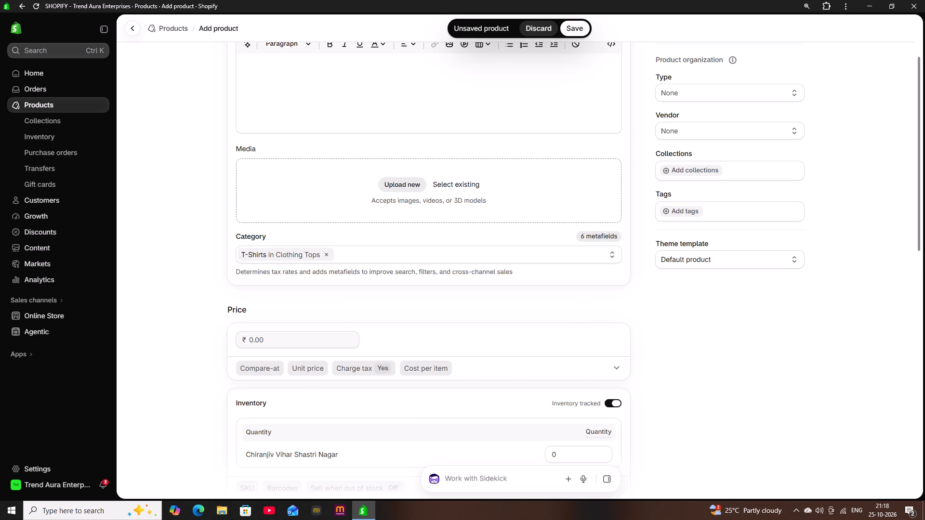
pyautogui.click(284, 333)
pyautogui.write('130')
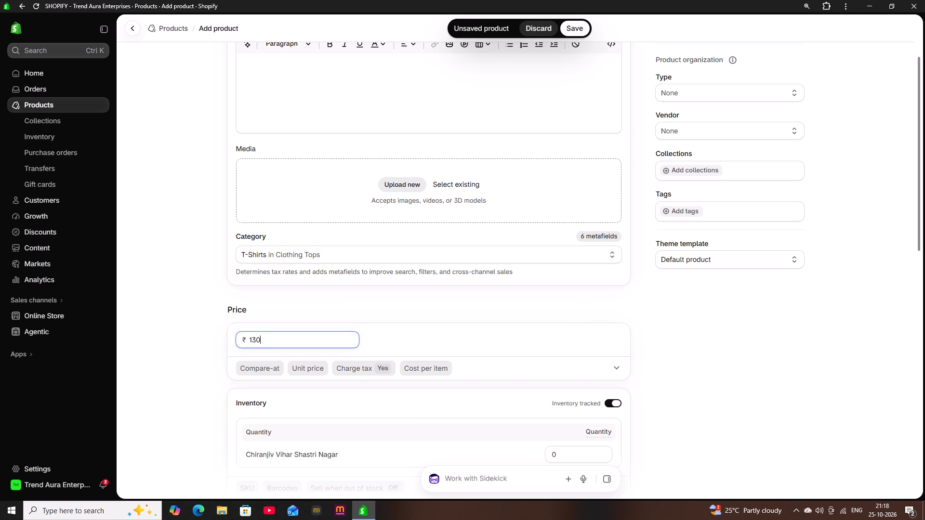
# Choose Trend Packaging as the package used when the new product is shipped alone.
pyautogui.scroll(-1, 460, 249)
pyautogui.scroll(-1, 481, 312)
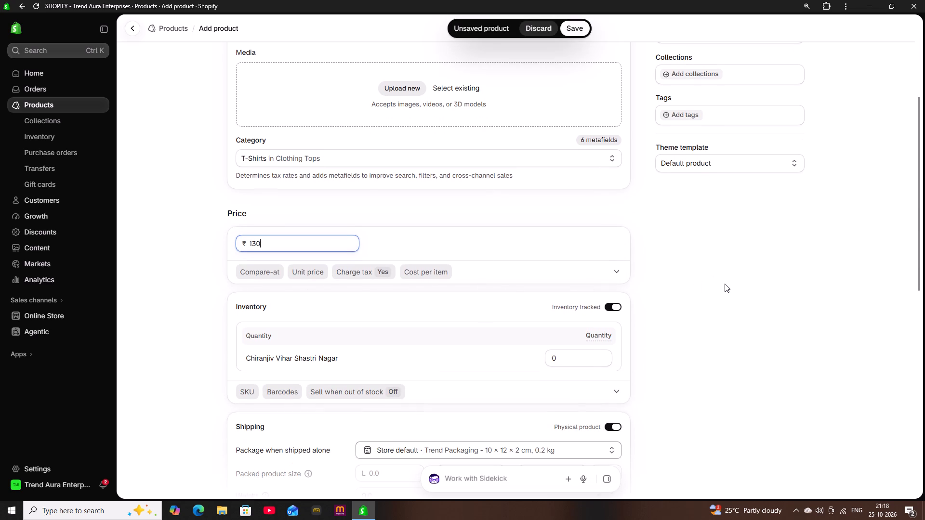
pyautogui.scroll(-2, 717, 299)
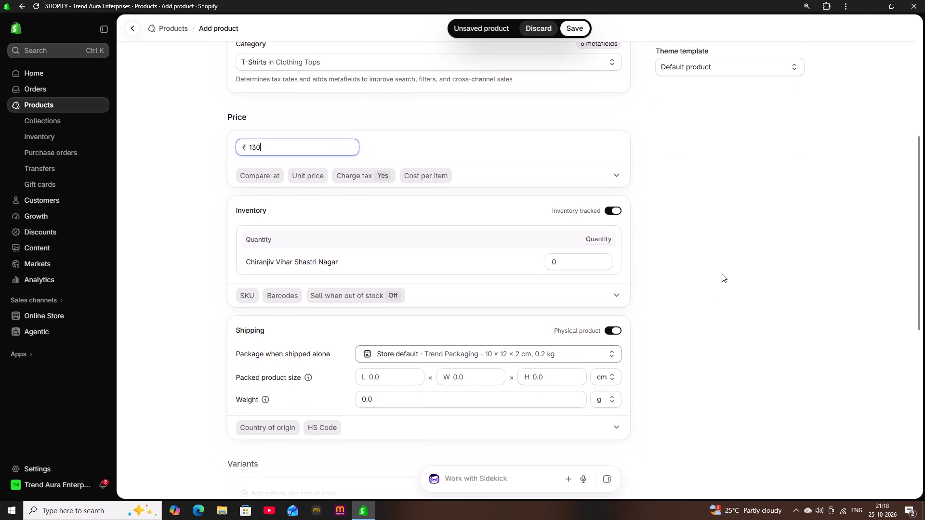
pyautogui.scroll(-2, 728, 351)
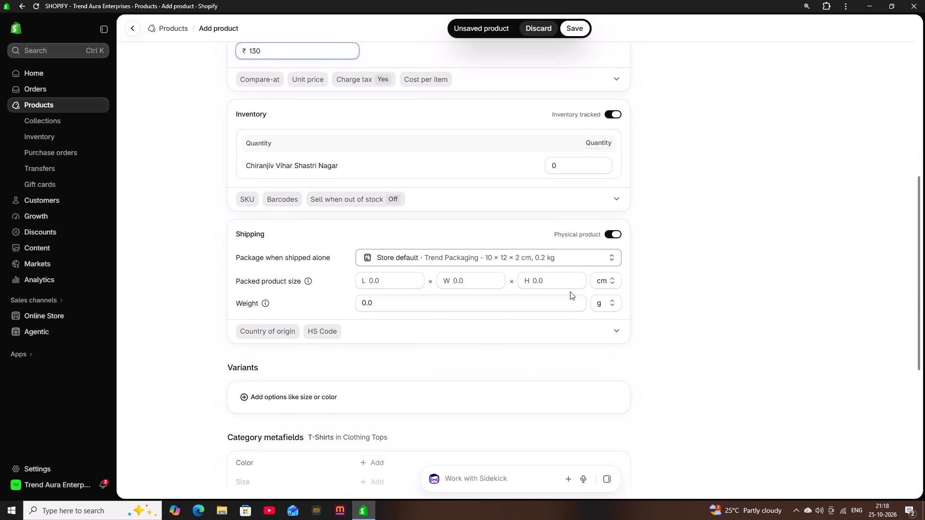
pyautogui.click(577, 262)
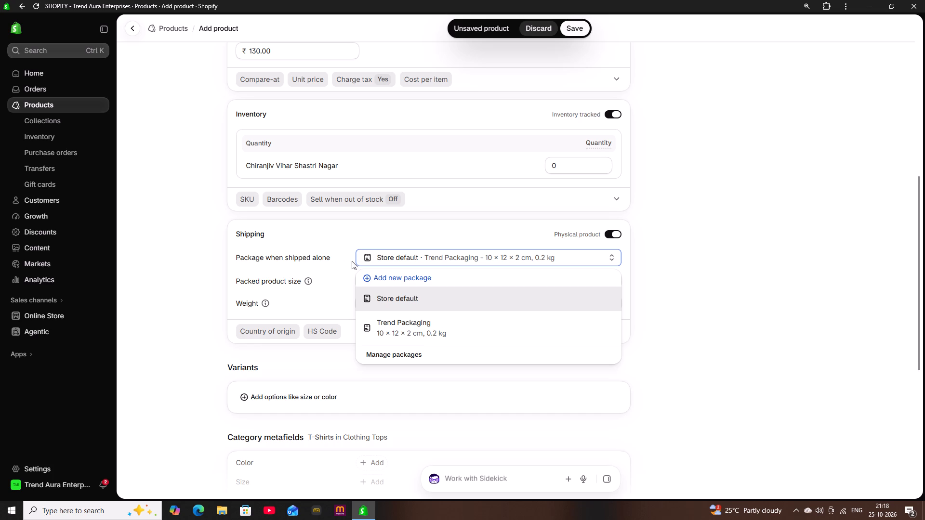
pyautogui.click(416, 324)
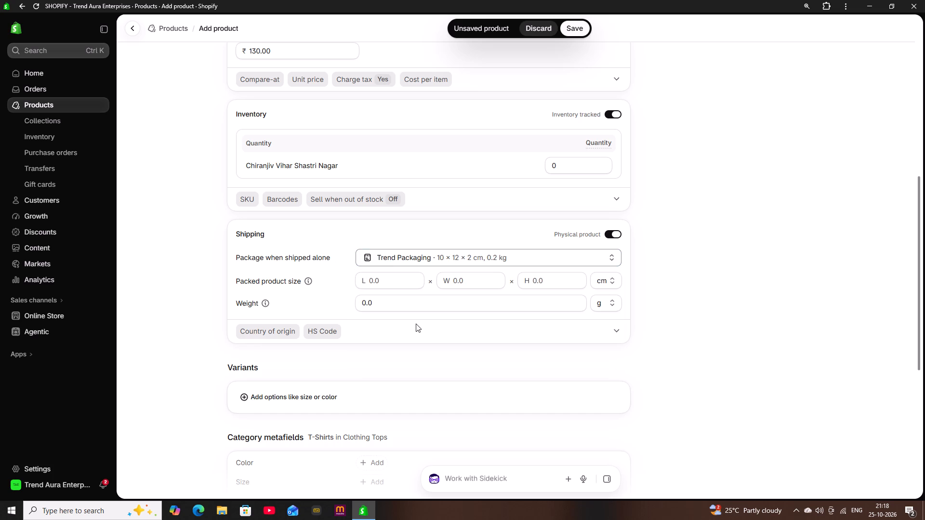
# Set the packed product size to 10 × 12 × 2 cm and the weight to 0.2 g.
pyautogui.click(398, 286)
pyautogui.write('12')
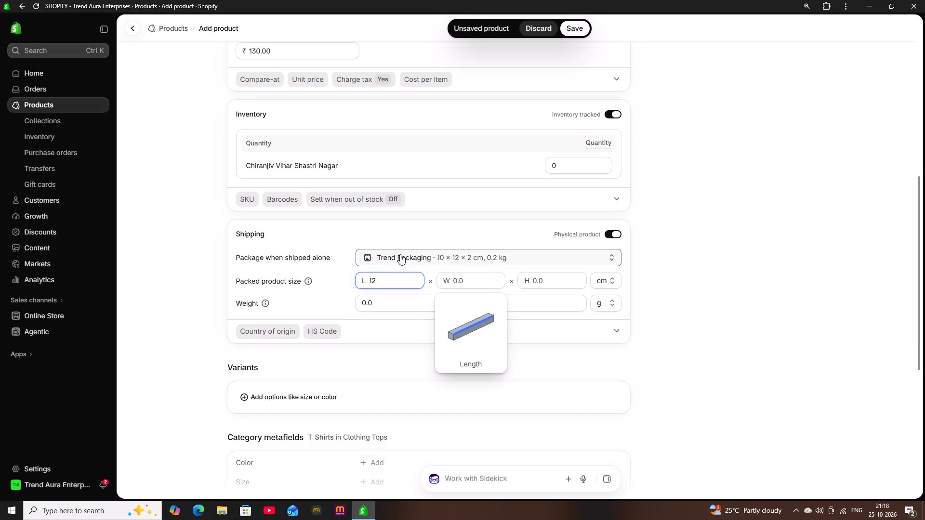
pyautogui.press('BackSpace')
pyautogui.press('BackSpace')
pyautogui.write('10')
pyautogui.click(467, 278)
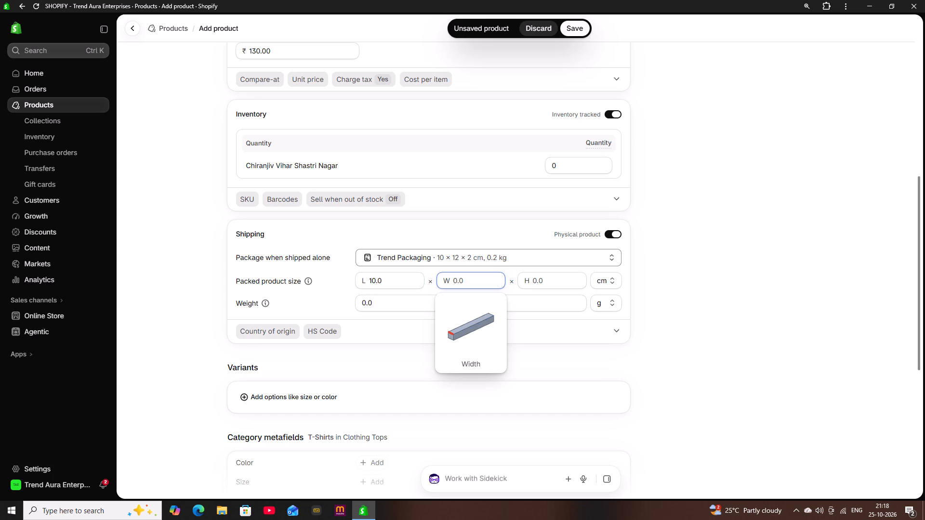
pyautogui.press('1')
pyautogui.press('2')
pyautogui.click(540, 283)
pyautogui.press('2')
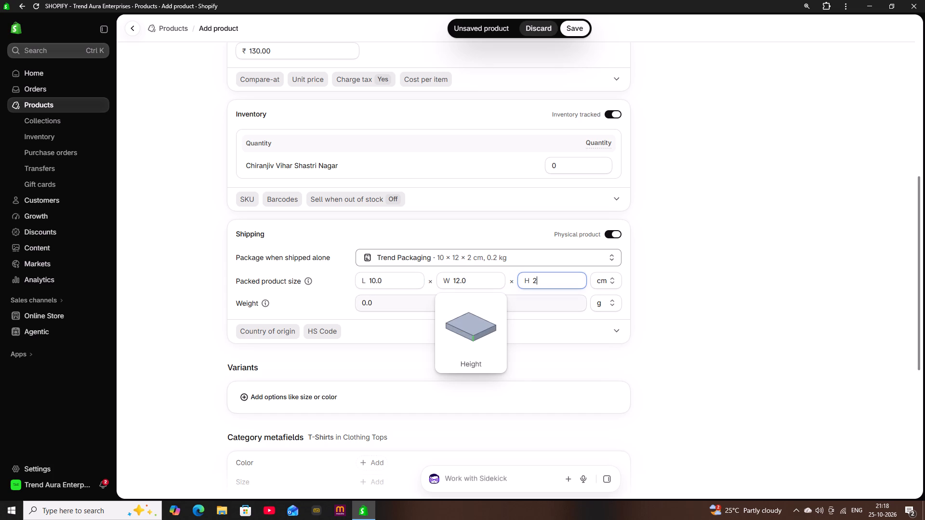
pyautogui.click(486, 311)
pyautogui.click(484, 308)
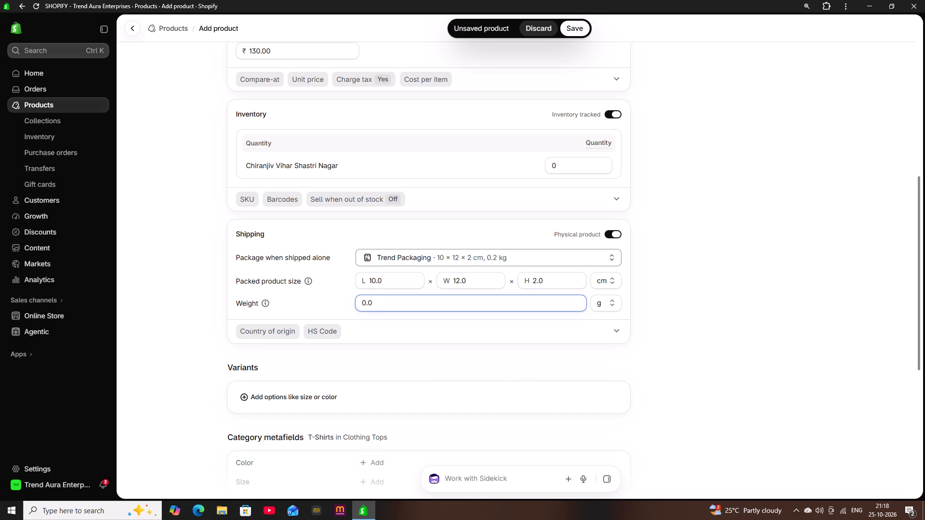
pyautogui.press('BackSpace')
pyautogui.press('2')
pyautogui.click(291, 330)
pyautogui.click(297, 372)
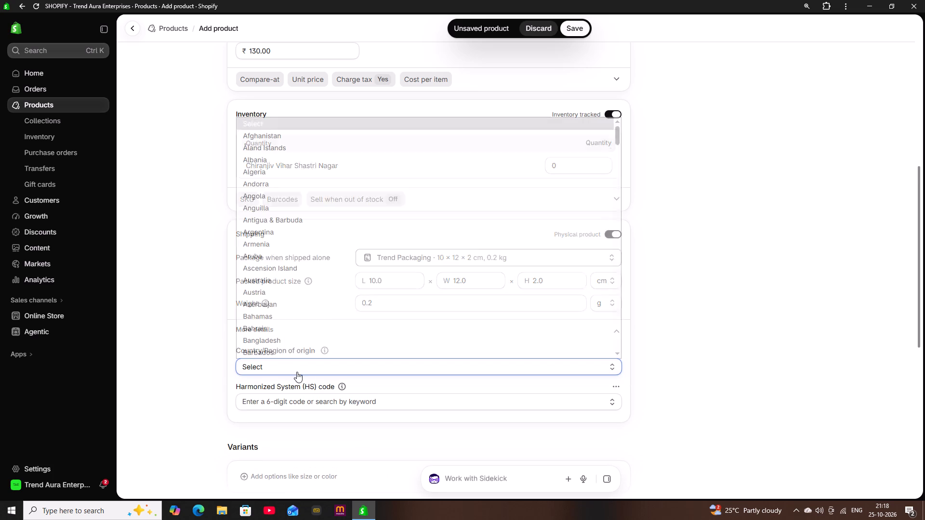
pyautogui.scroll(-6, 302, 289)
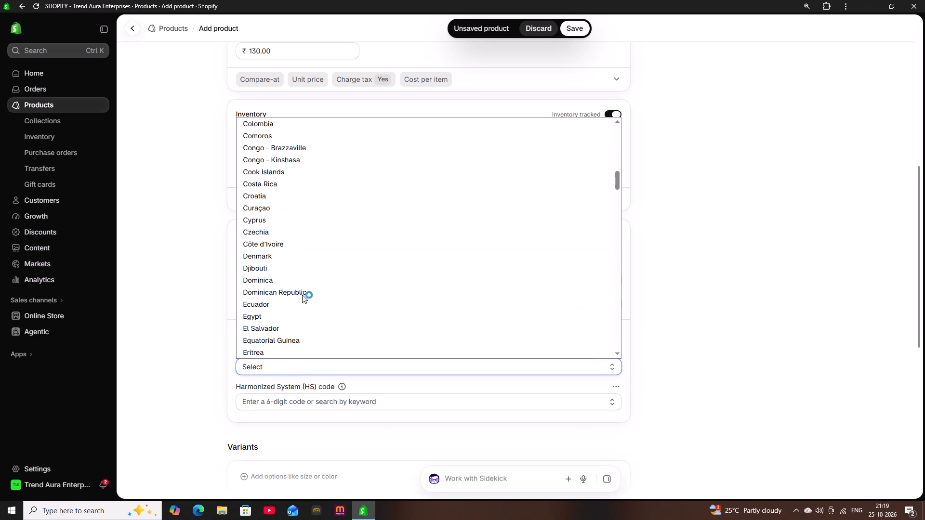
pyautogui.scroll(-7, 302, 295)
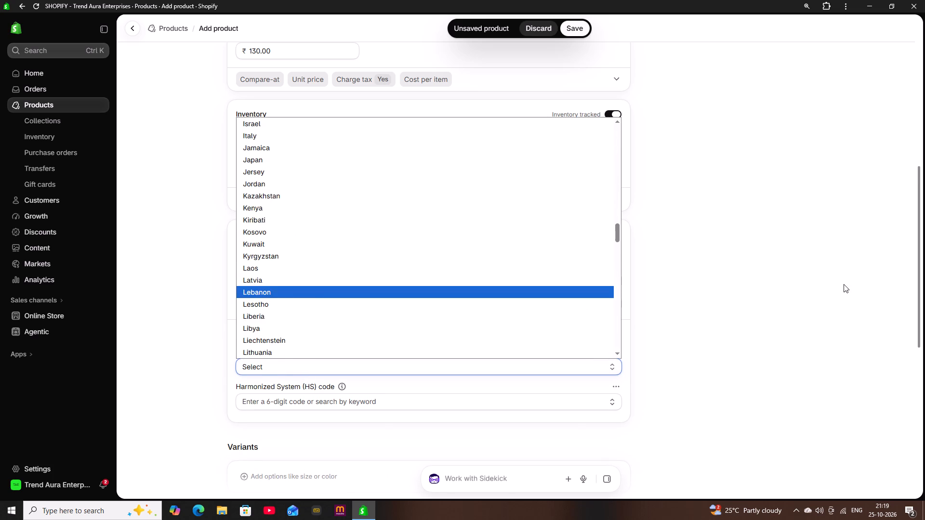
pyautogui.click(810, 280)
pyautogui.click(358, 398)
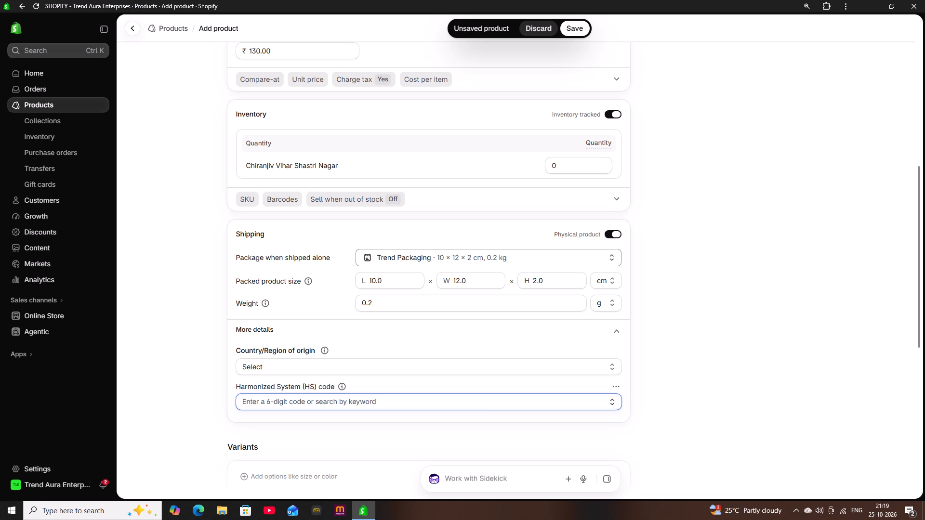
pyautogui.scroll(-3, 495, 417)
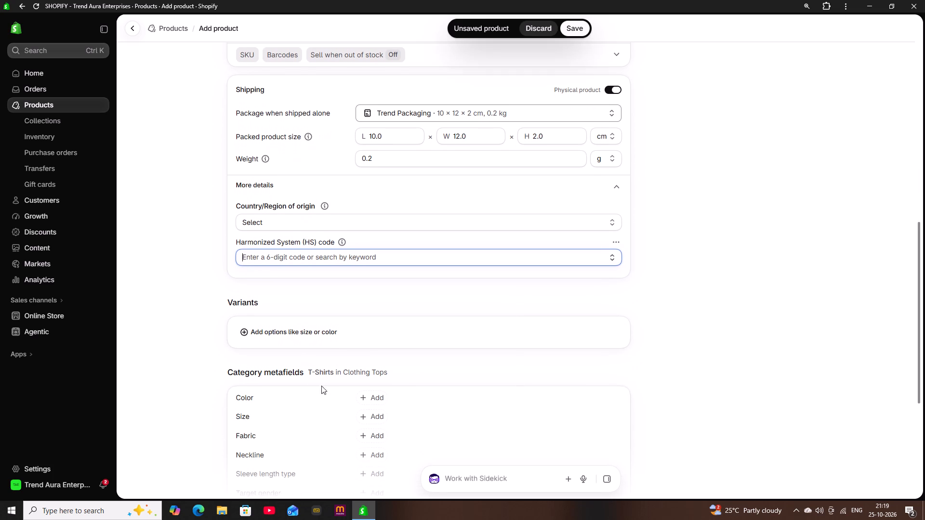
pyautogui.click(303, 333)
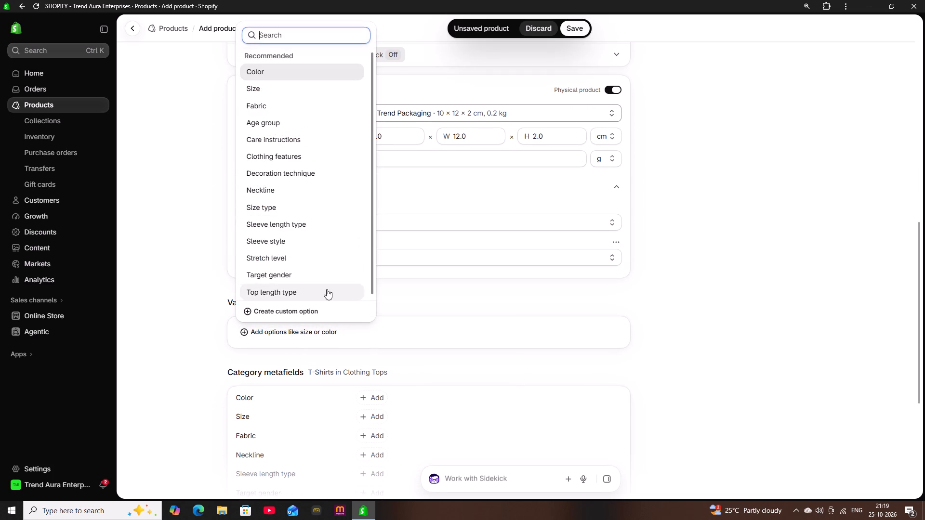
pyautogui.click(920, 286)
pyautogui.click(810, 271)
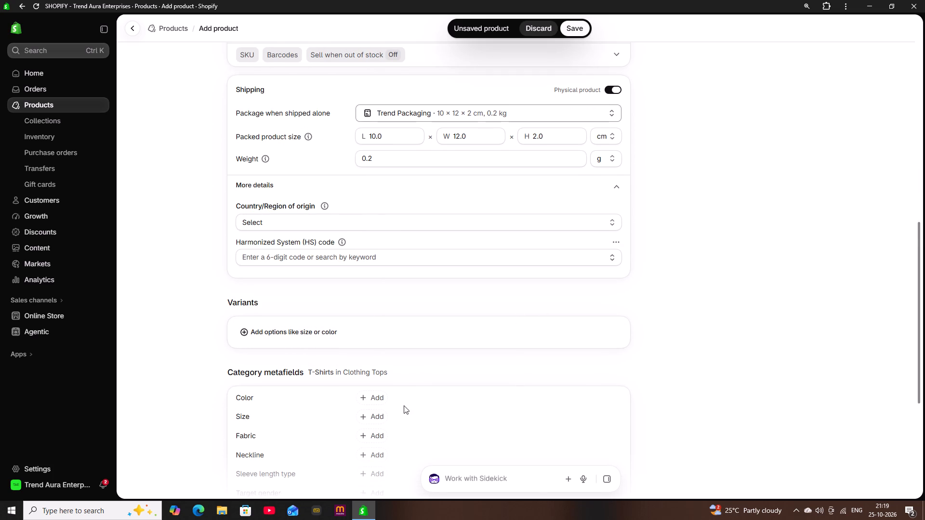
# Set the Size category metafield to S, M, L, XL and 2XL.
pyautogui.scroll(-1, 404, 405)
pyautogui.click(362, 368)
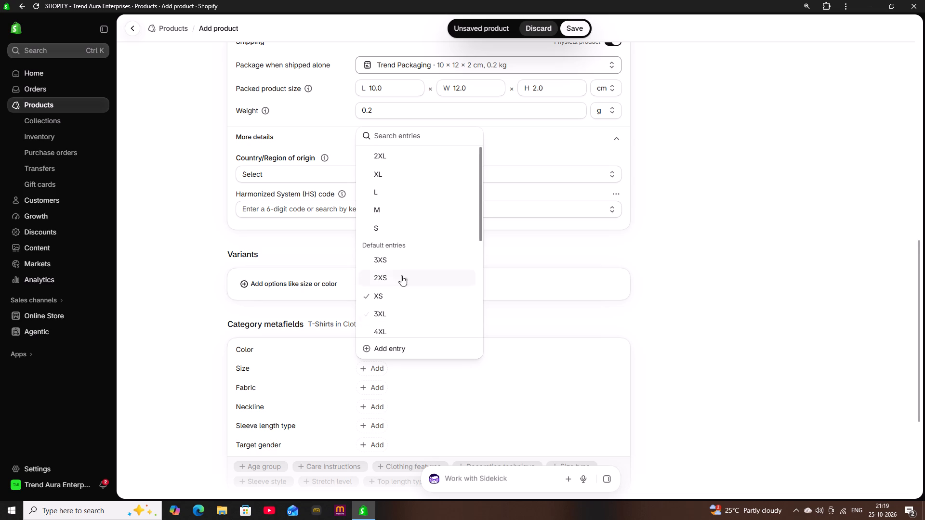
pyautogui.click(403, 223)
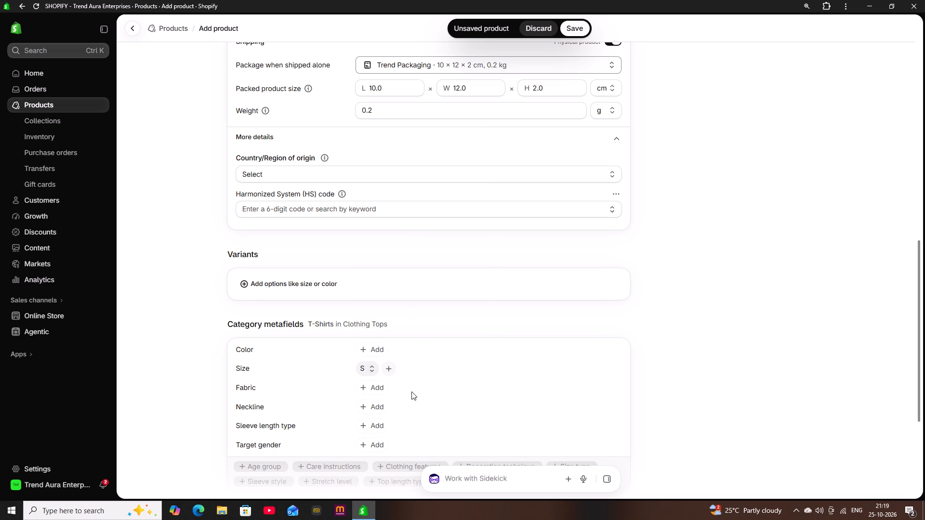
pyautogui.moveTo(386, 372); pyautogui.dragTo(386, 378)
pyautogui.click(389, 371)
pyautogui.click(417, 208)
pyautogui.click(417, 370)
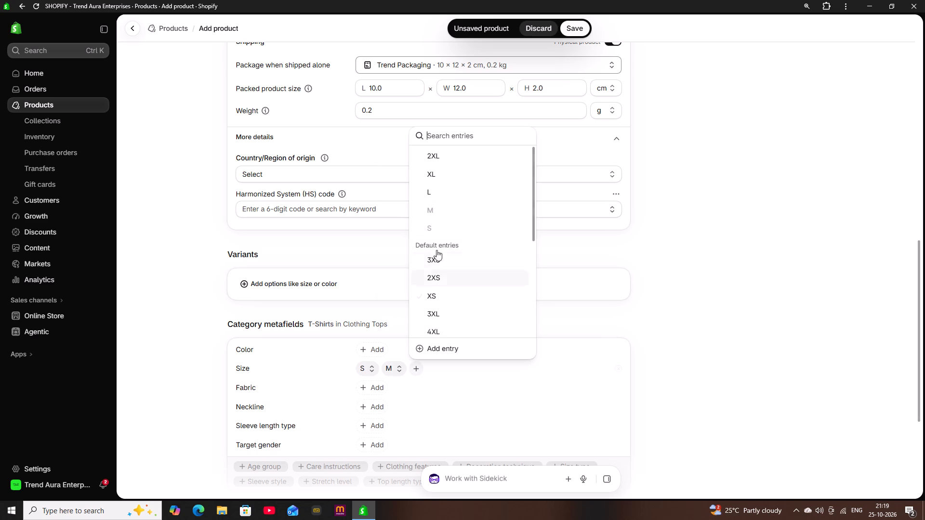
pyautogui.click(439, 193)
pyautogui.click(436, 365)
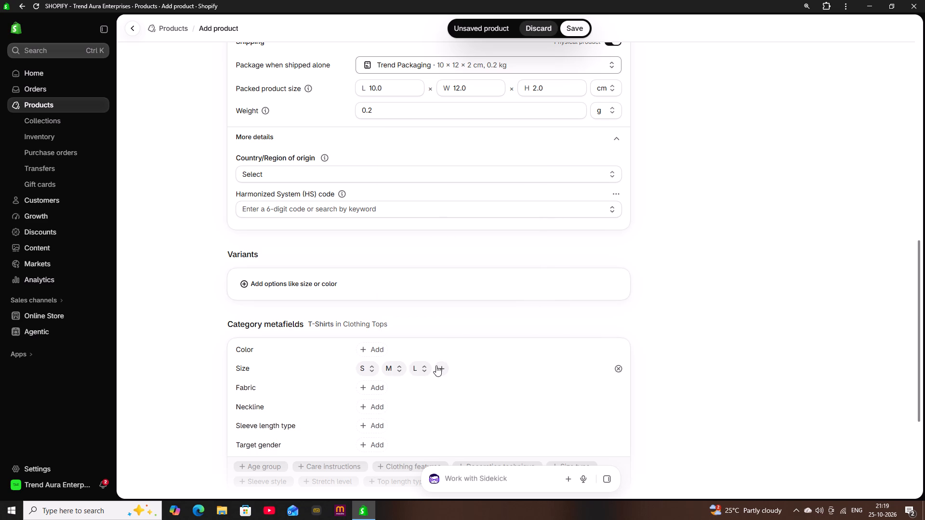
pyautogui.click(460, 172)
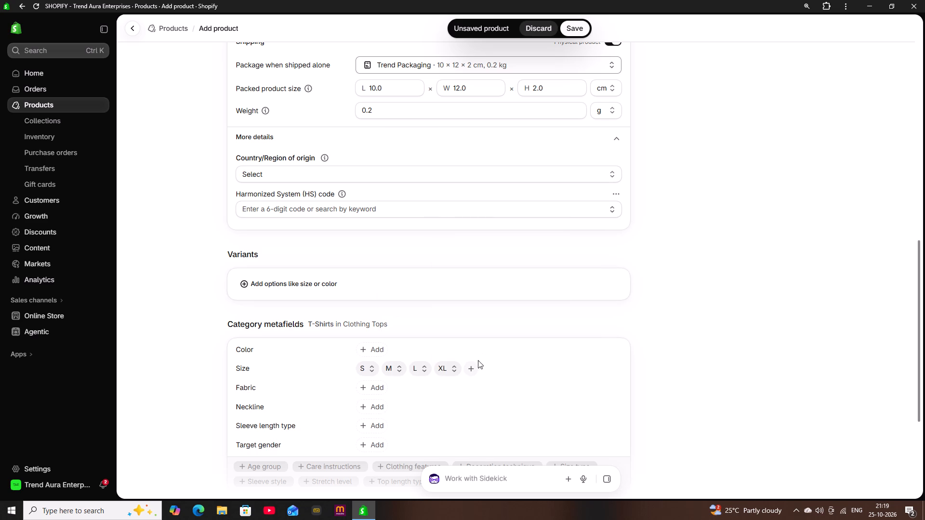
pyautogui.click(476, 364)
pyautogui.click(508, 158)
# Add a Fabric variant option to the new product with the value Polyester.
pyautogui.scroll(-2, 632, 356)
pyautogui.scroll(-2, 641, 403)
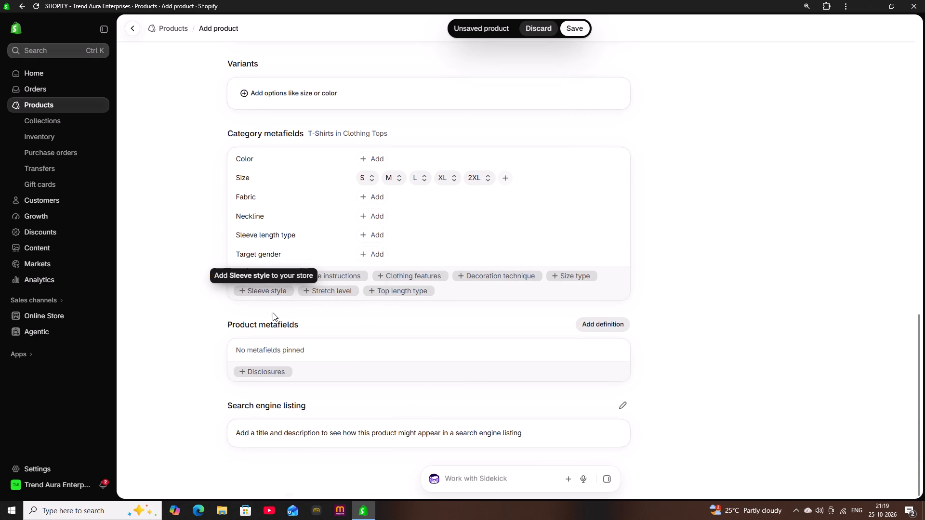
pyautogui.scroll(2, 306, 274)
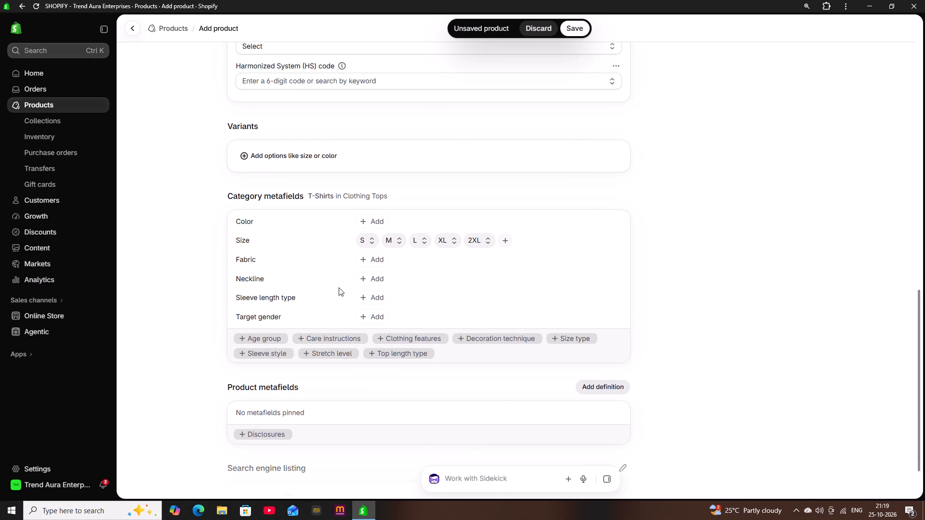
pyautogui.scroll(1, 351, 289)
pyautogui.click(278, 236)
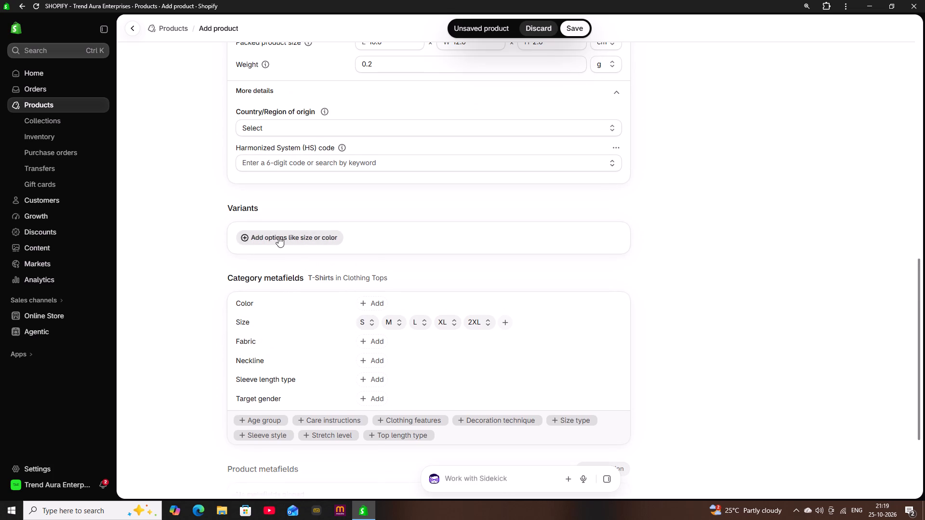
pyautogui.scroll(-1, 294, 364)
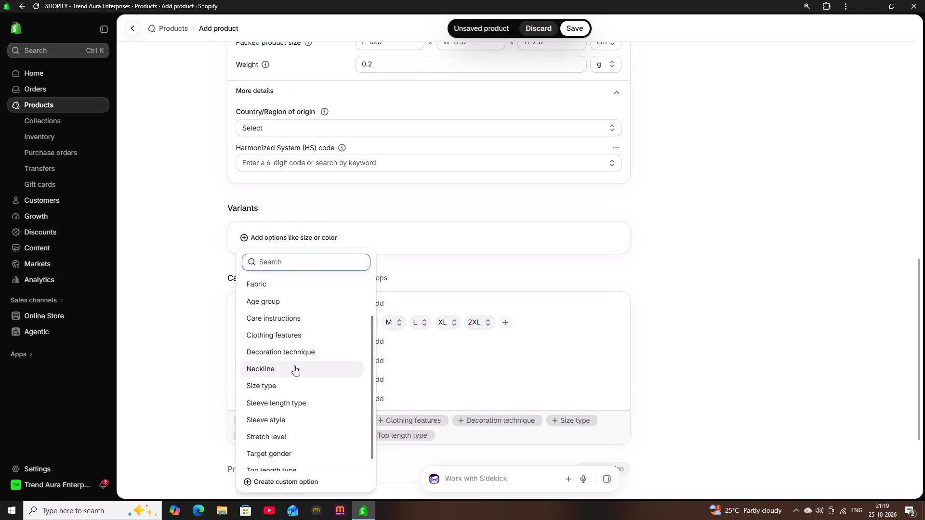
pyautogui.scroll(1, 294, 365)
pyautogui.click(268, 334)
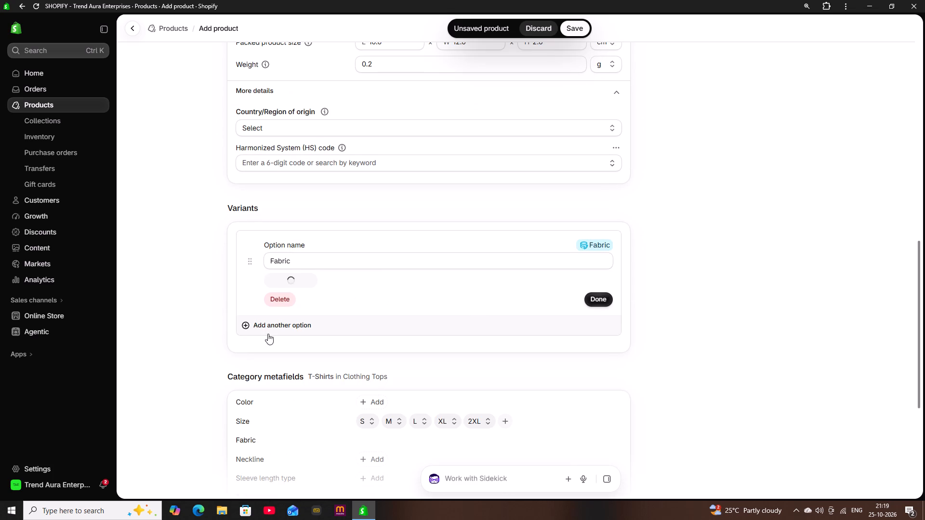
pyautogui.click(298, 283)
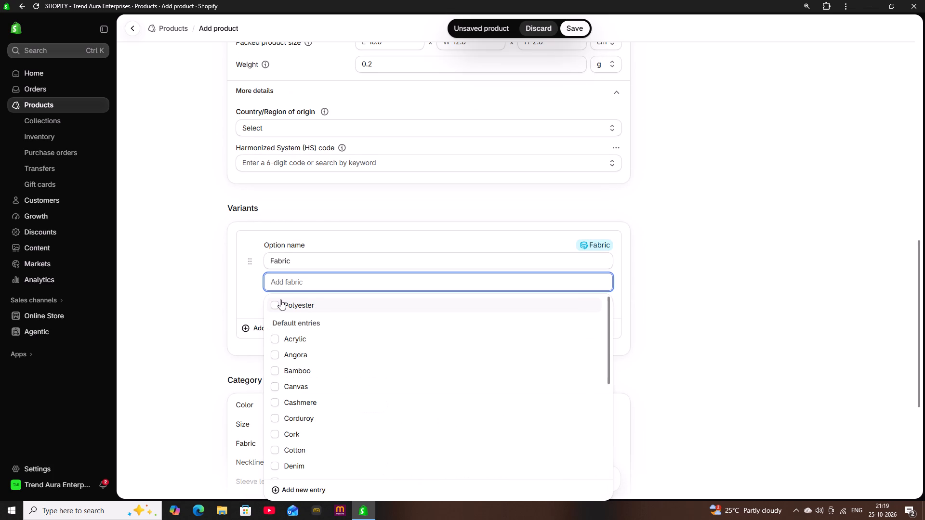
pyautogui.click(274, 303)
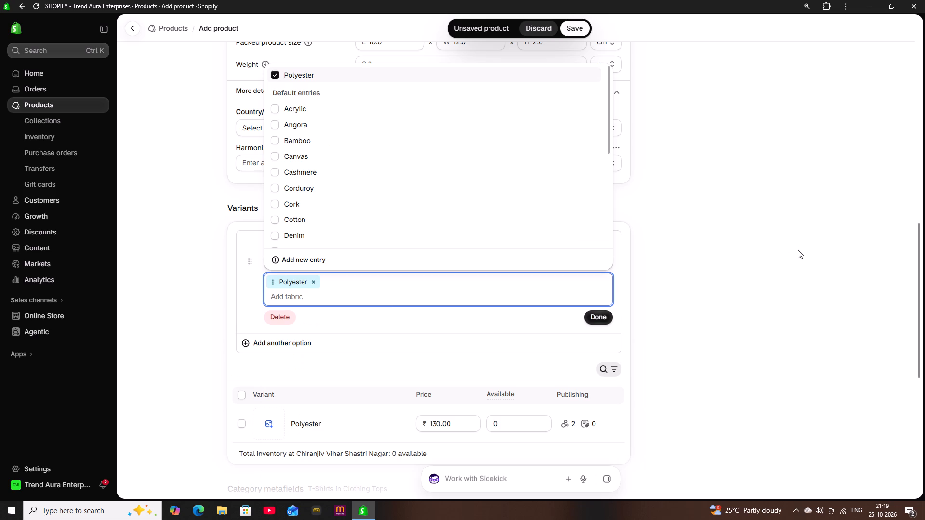
pyautogui.click(798, 250)
pyautogui.click(602, 321)
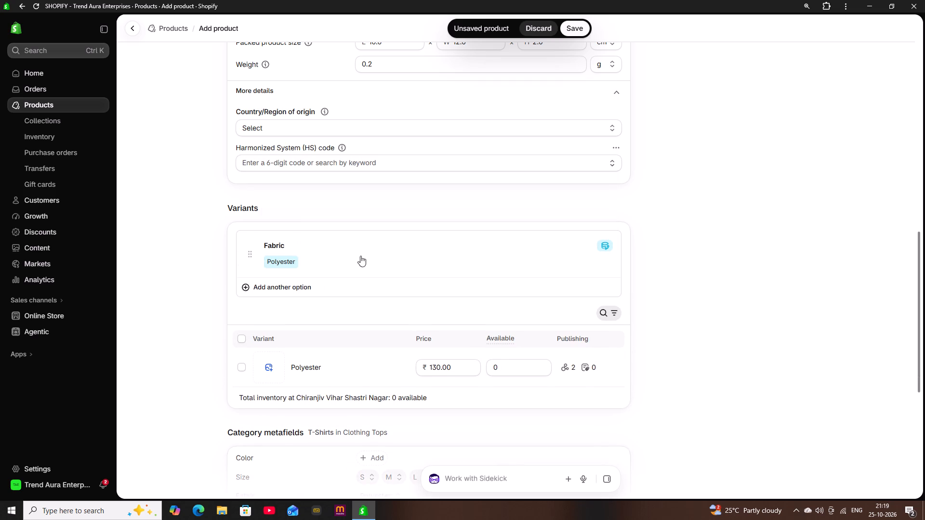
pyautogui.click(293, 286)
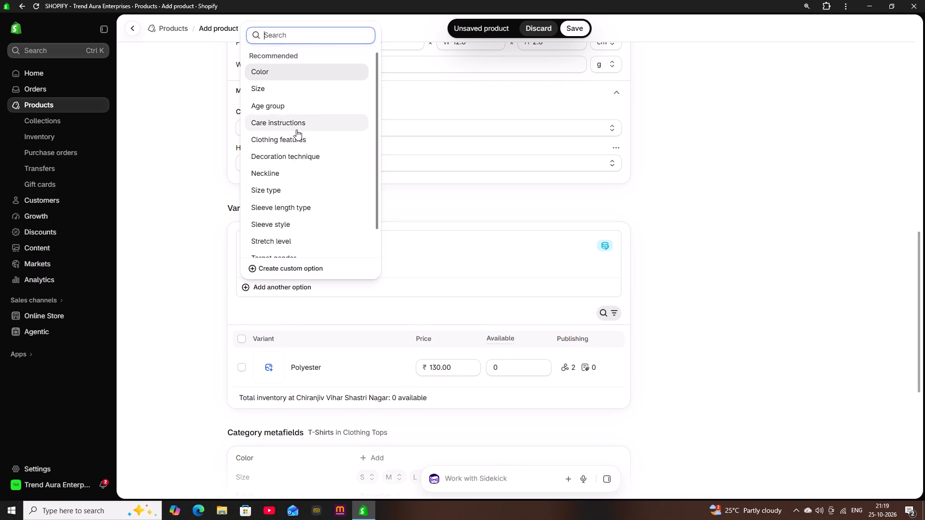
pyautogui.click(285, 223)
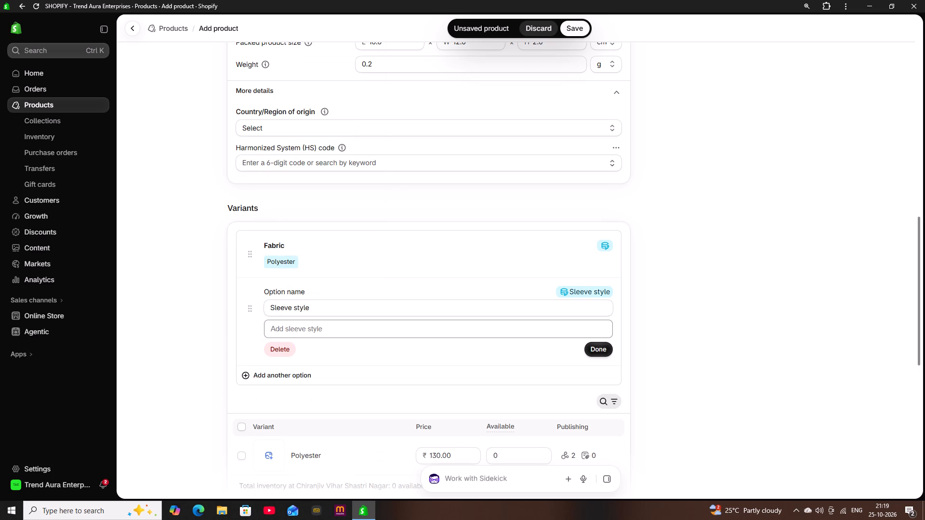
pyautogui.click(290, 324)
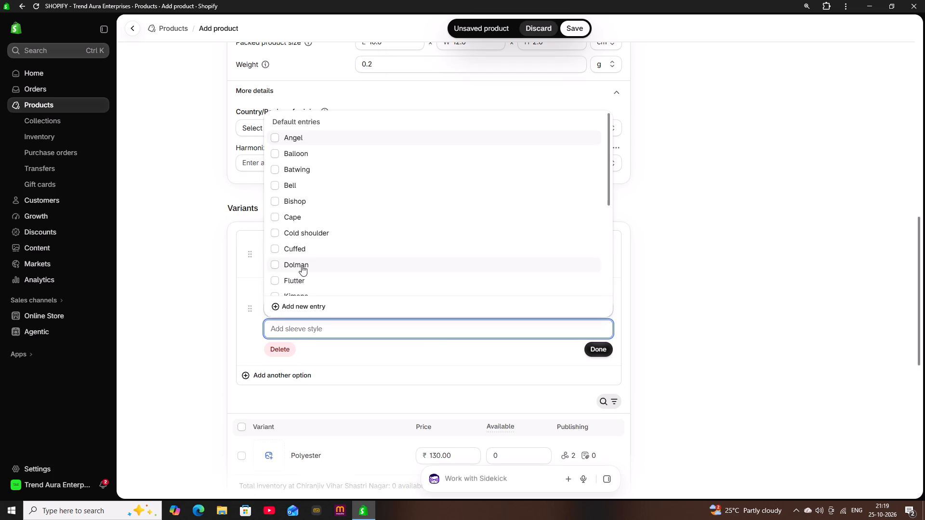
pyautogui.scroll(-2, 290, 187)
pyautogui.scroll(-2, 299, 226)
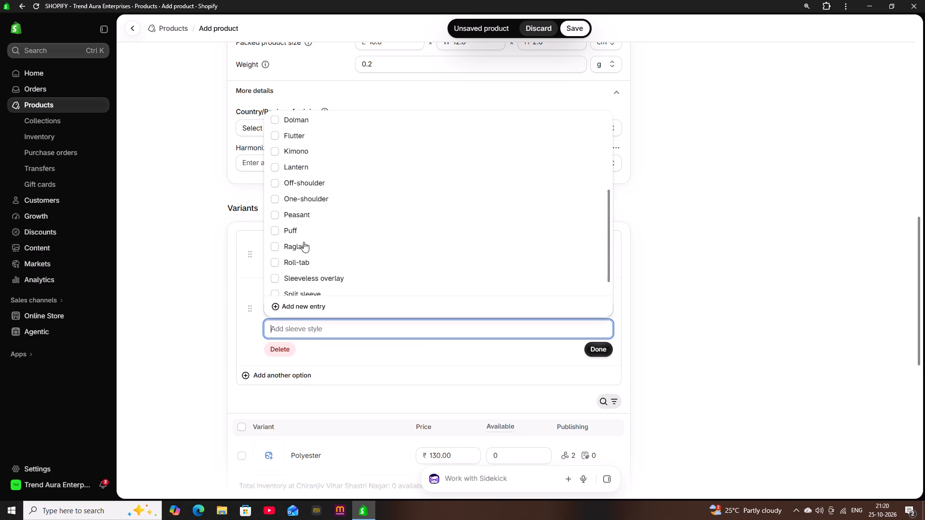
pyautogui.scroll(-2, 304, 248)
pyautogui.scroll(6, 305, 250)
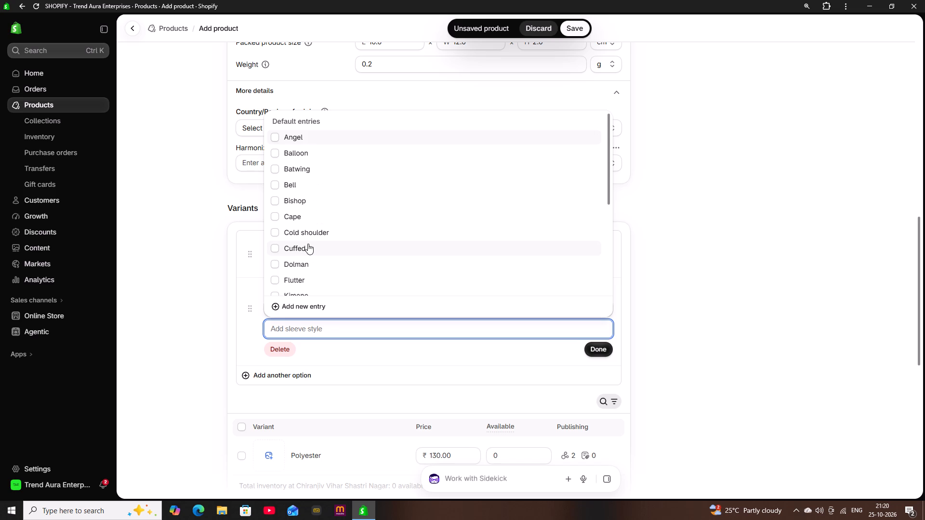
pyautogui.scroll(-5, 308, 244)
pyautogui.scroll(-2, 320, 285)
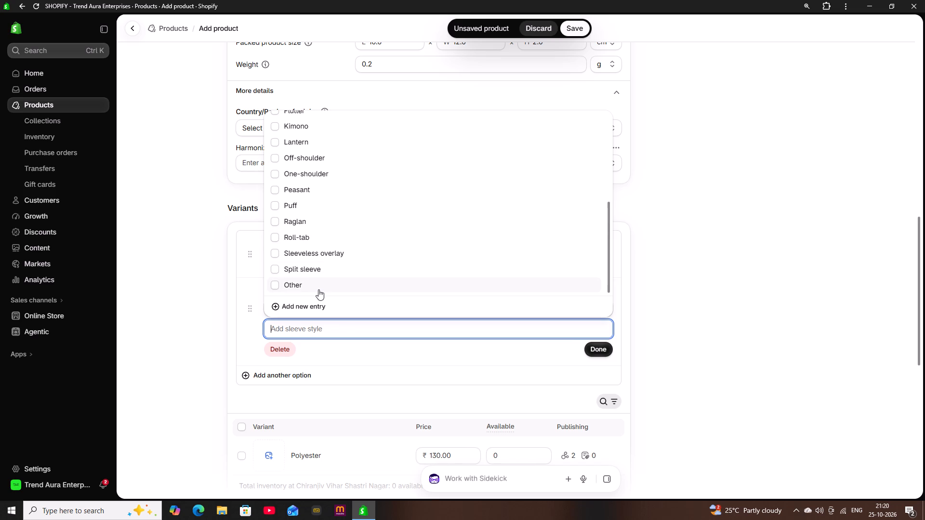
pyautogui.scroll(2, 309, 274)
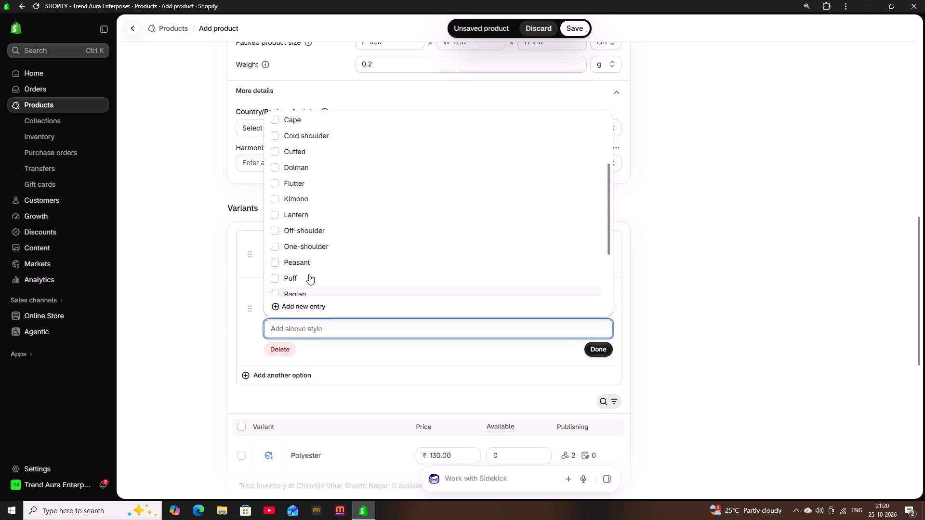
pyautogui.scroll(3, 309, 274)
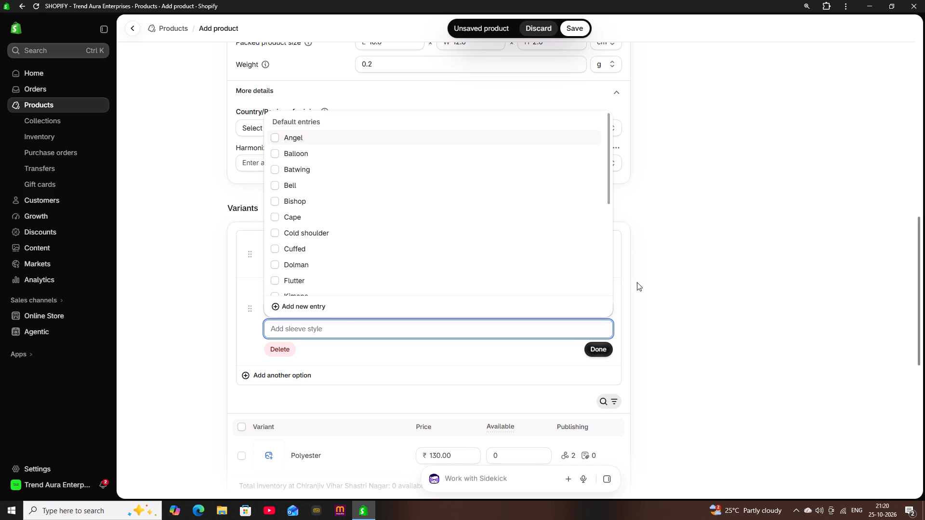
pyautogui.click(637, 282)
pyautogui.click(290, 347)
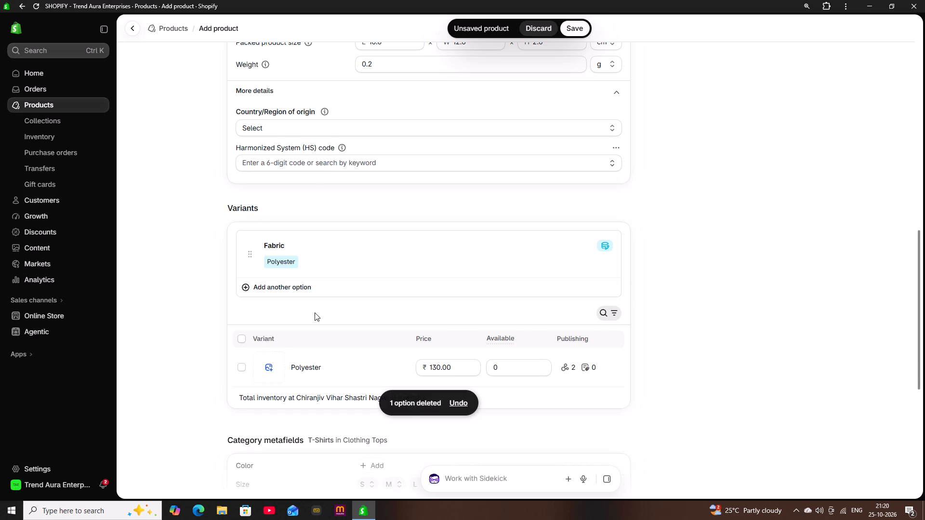
# Add a Neckline variant option to the new product with the value Round.
pyautogui.click(331, 285)
pyautogui.scroll(-1, 304, 204)
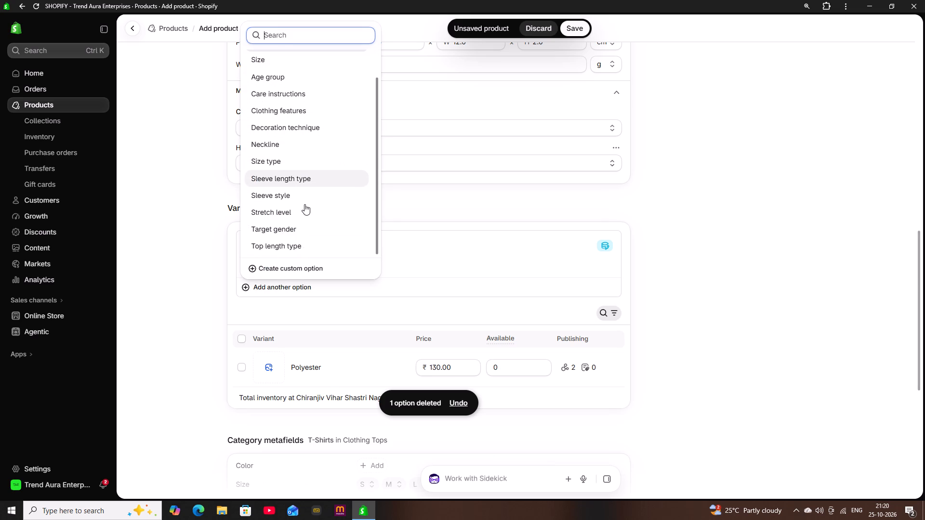
pyautogui.scroll(1, 304, 204)
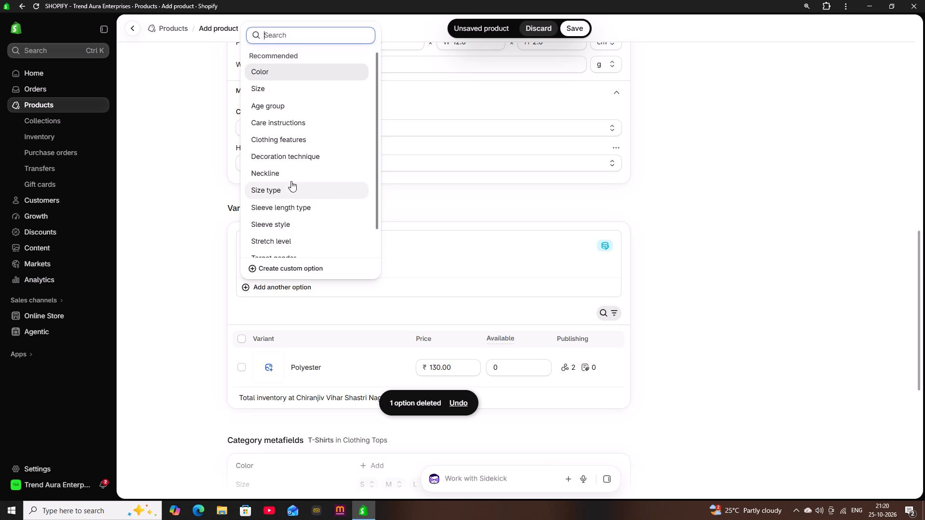
pyautogui.click(291, 179)
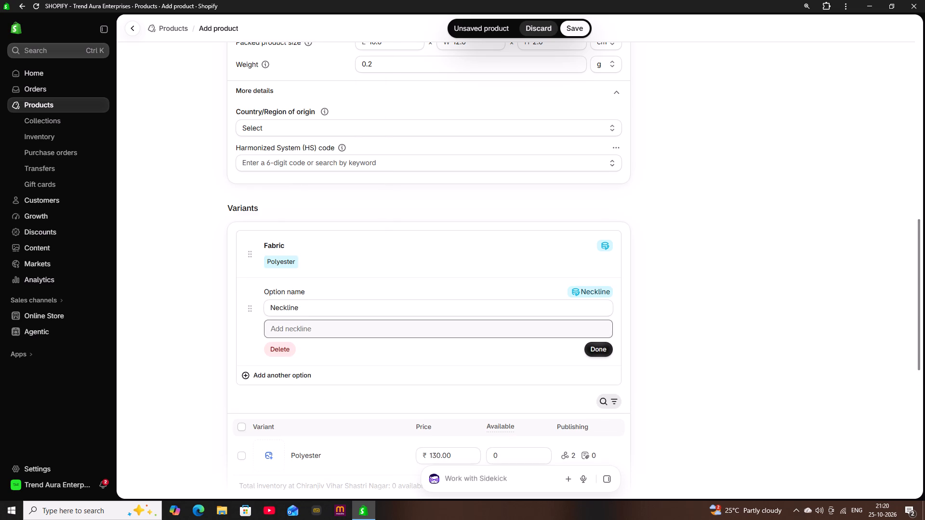
pyautogui.click(302, 329)
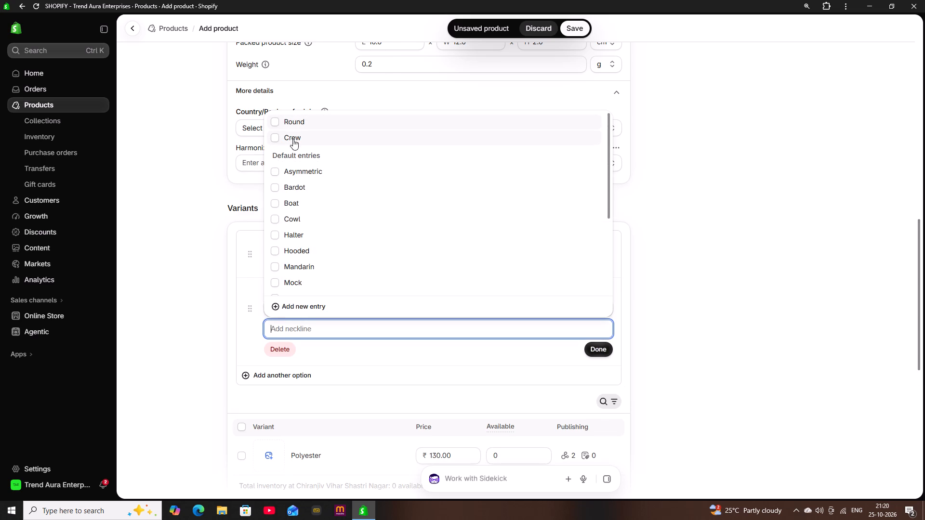
pyautogui.click(294, 118)
pyautogui.click(600, 361)
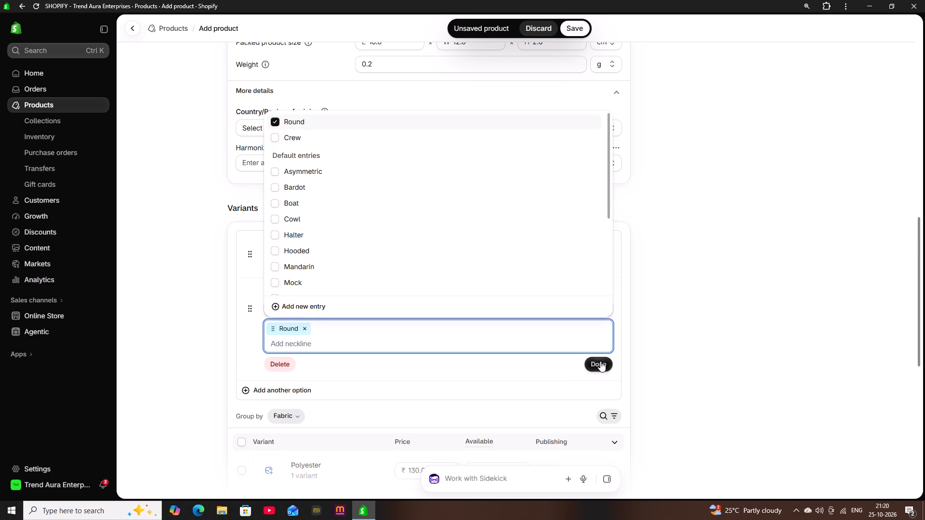
# Add a Target gender variant option to the new product with the value Male.
pyautogui.click(284, 336)
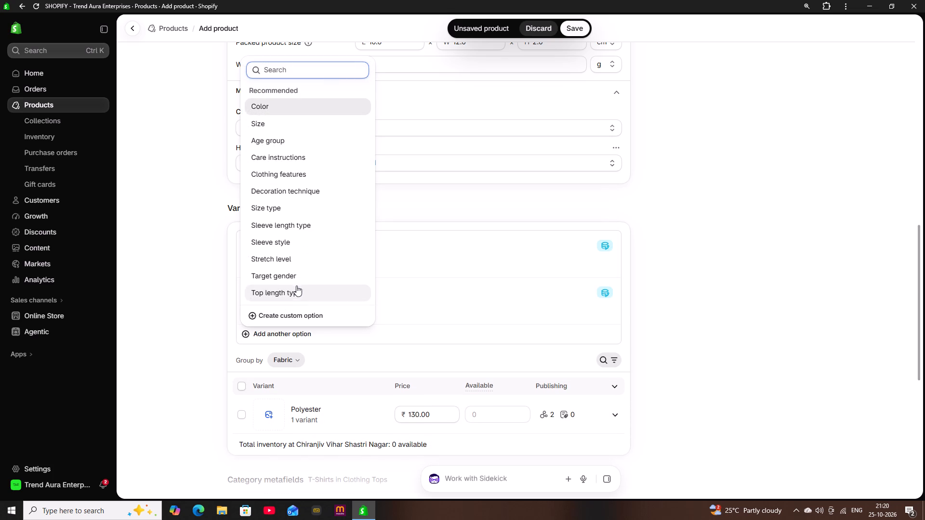
pyautogui.scroll(-1, 302, 277)
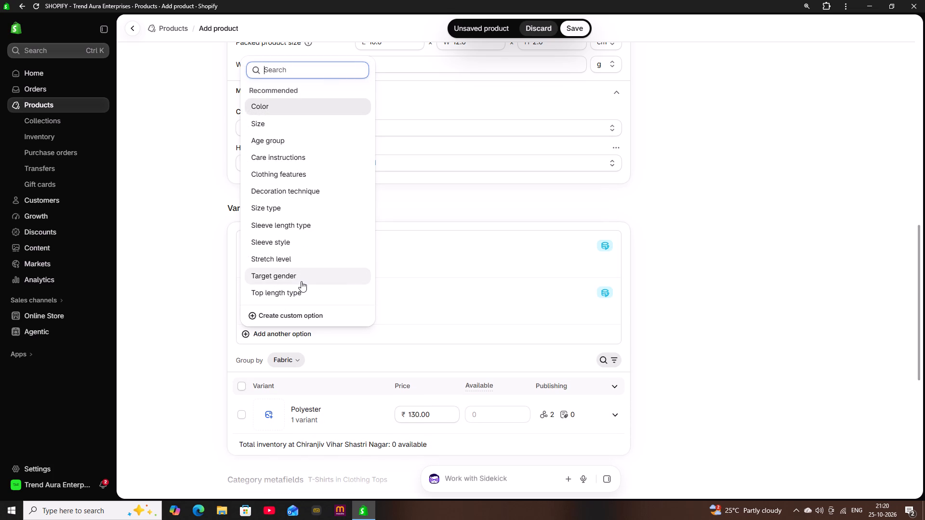
pyautogui.click(301, 281)
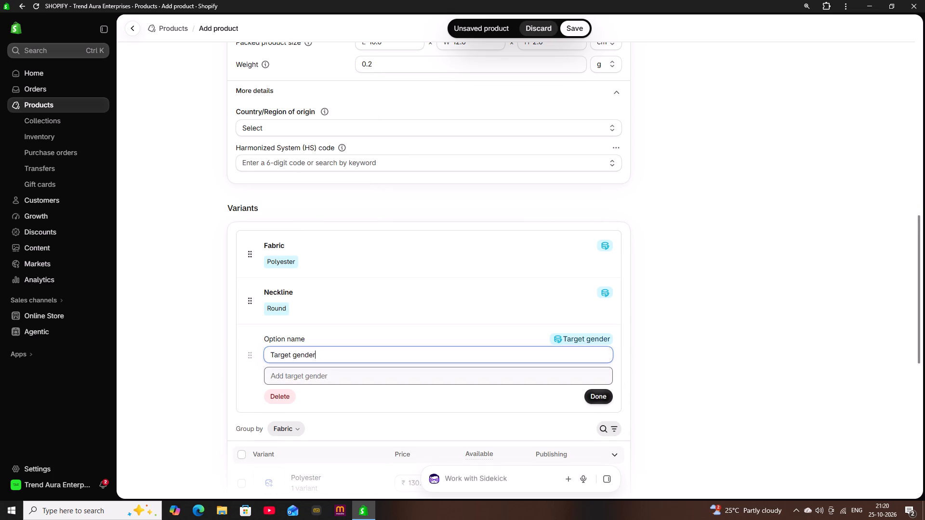
pyautogui.click(332, 377)
pyautogui.click(298, 400)
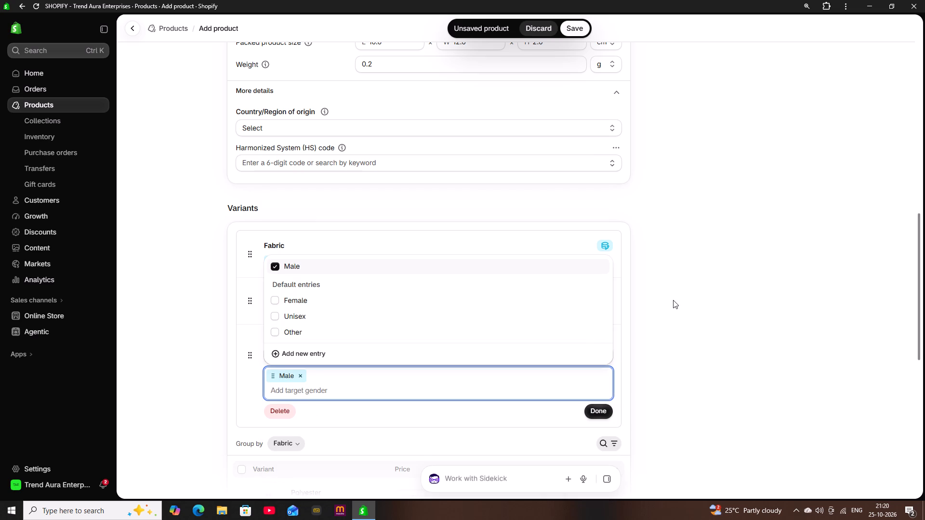
pyautogui.click(745, 295)
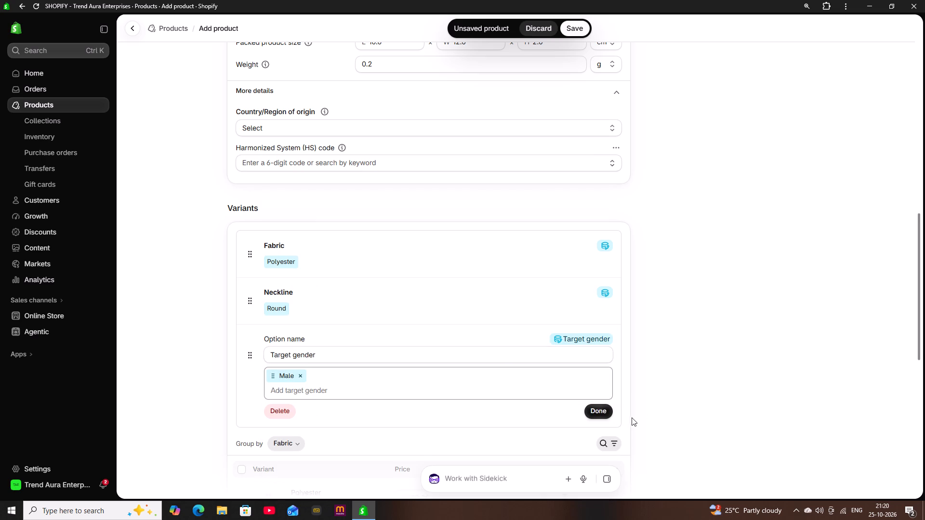
pyautogui.click(608, 412)
# Set the Sleeve length type category metafield to Short.
pyautogui.scroll(-2, 653, 379)
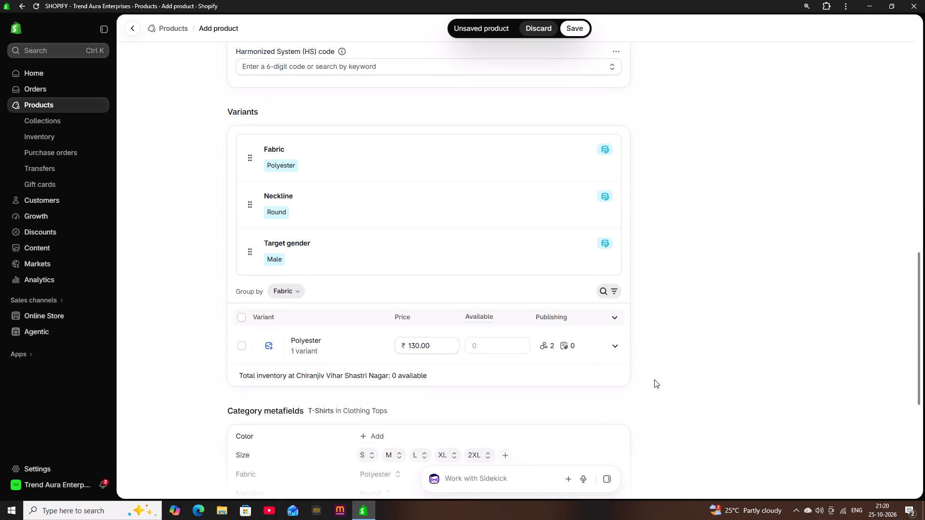
pyautogui.scroll(-2, 653, 365)
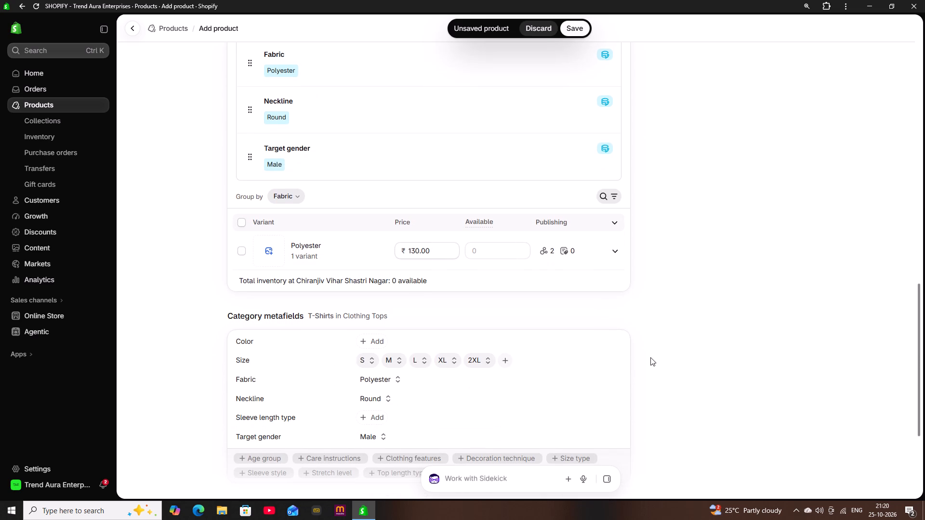
pyautogui.scroll(4, 354, 261)
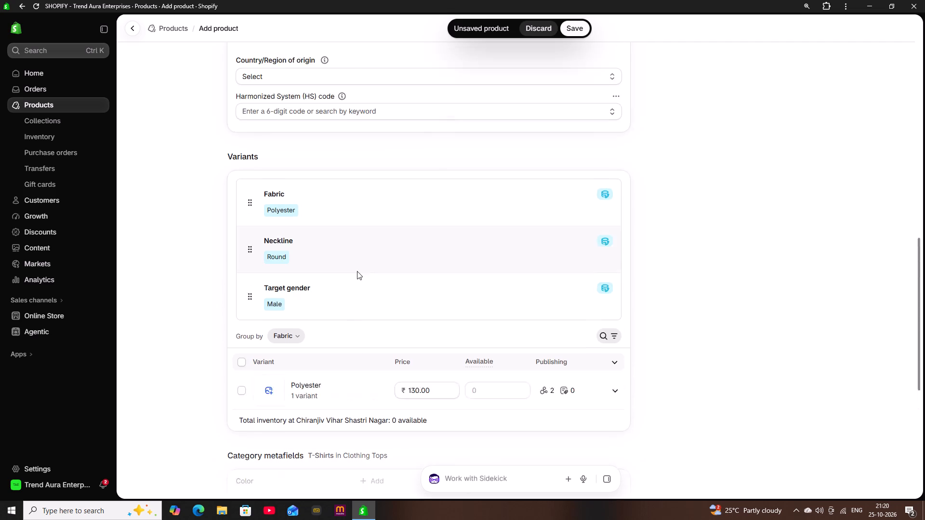
pyautogui.scroll(4, 357, 271)
pyautogui.scroll(-5, 369, 325)
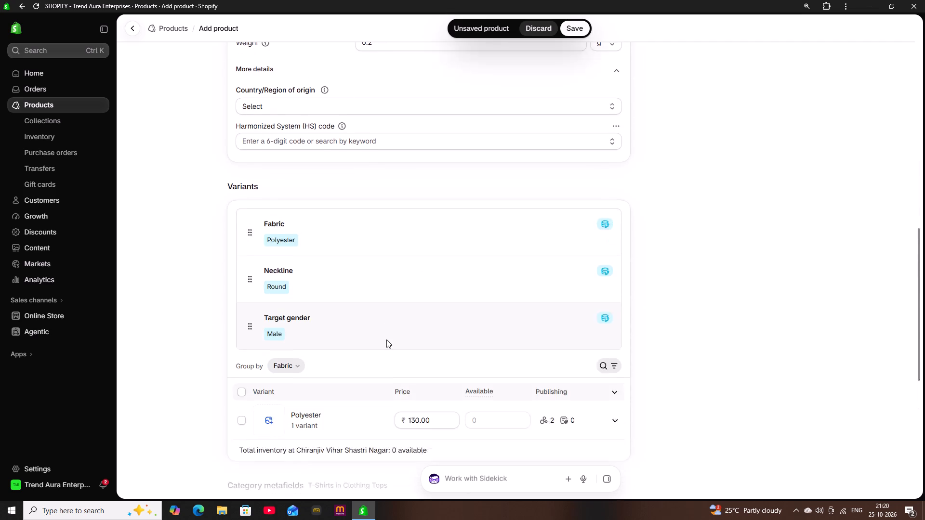
pyautogui.scroll(-5, 387, 343)
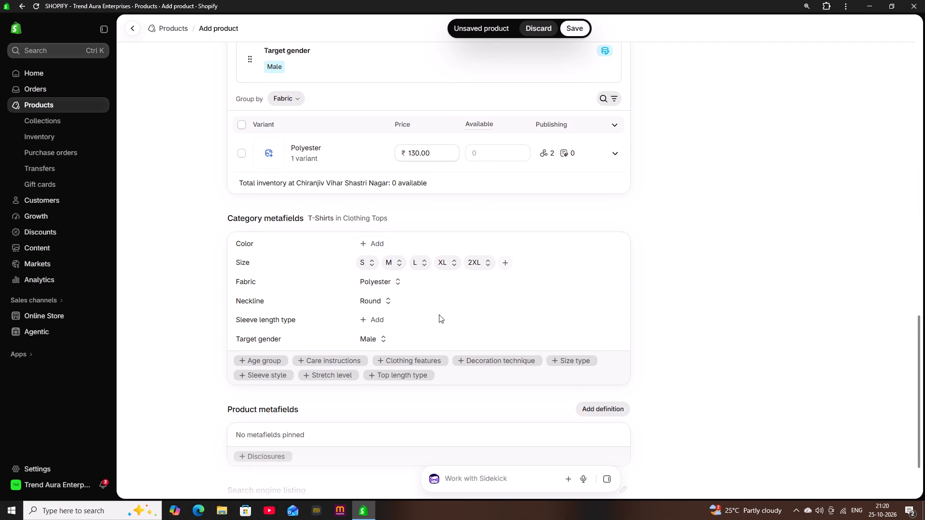
pyautogui.click(372, 323)
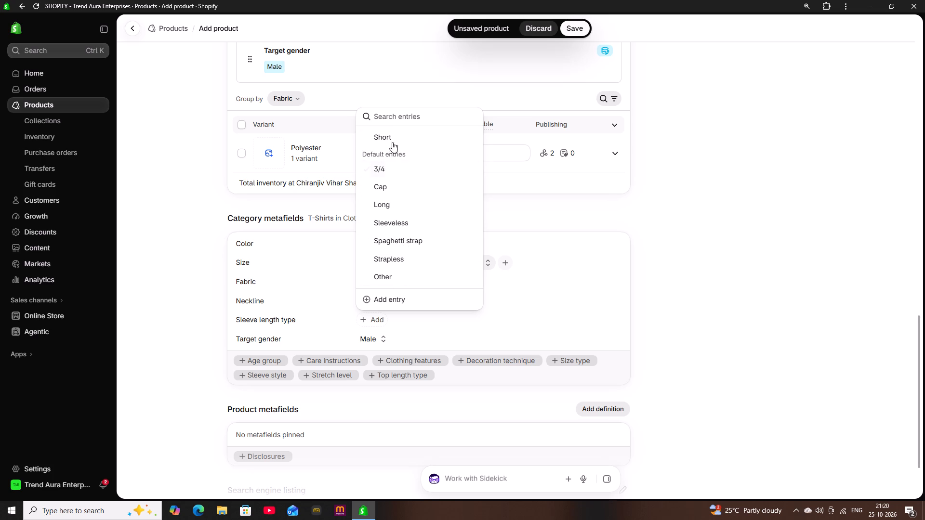
pyautogui.click(392, 130)
pyautogui.click(688, 275)
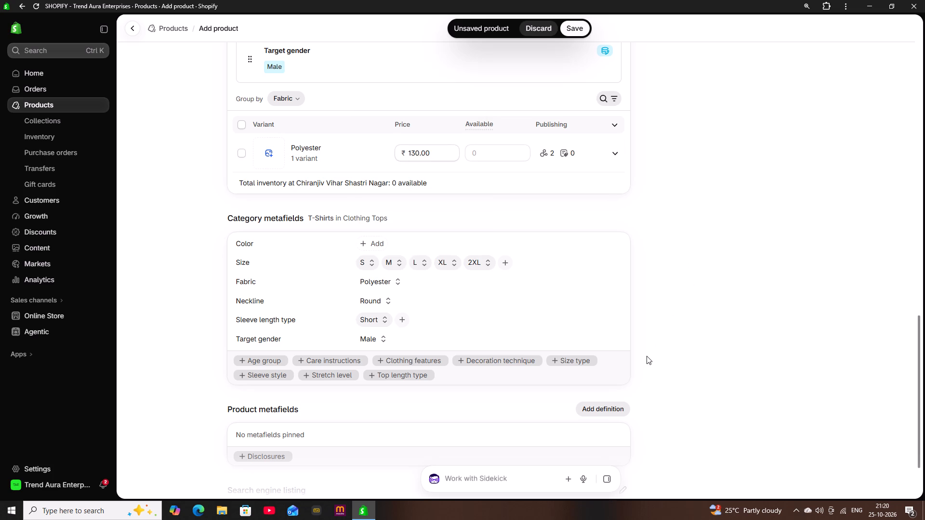
# Review the lower product sections and inspect the Polyester group's variant in the variants list, leaving nothing selected.
pyautogui.scroll(-3, 644, 370)
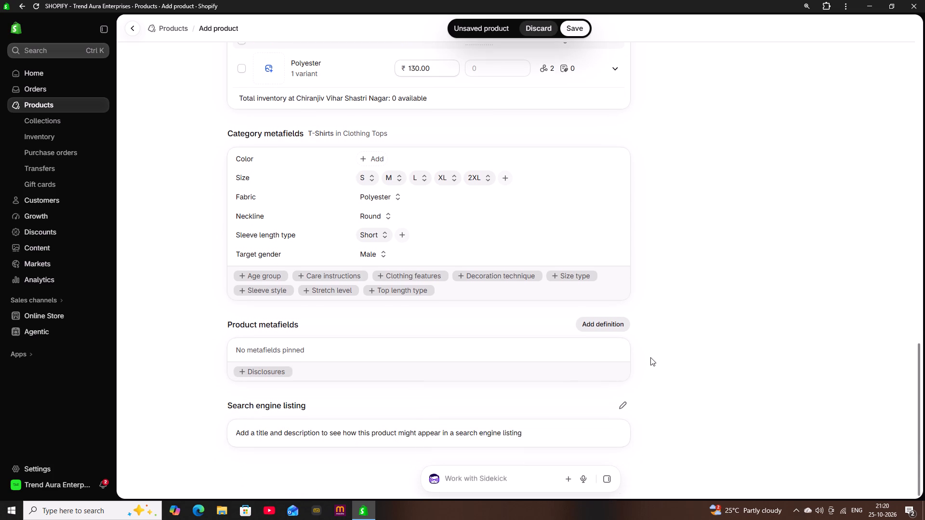
pyautogui.scroll(5, 652, 354)
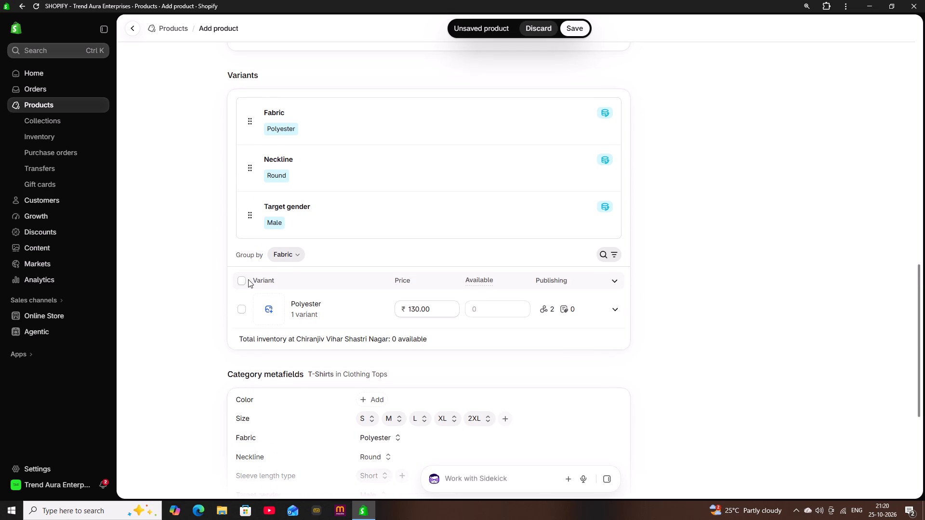
pyautogui.click(313, 312)
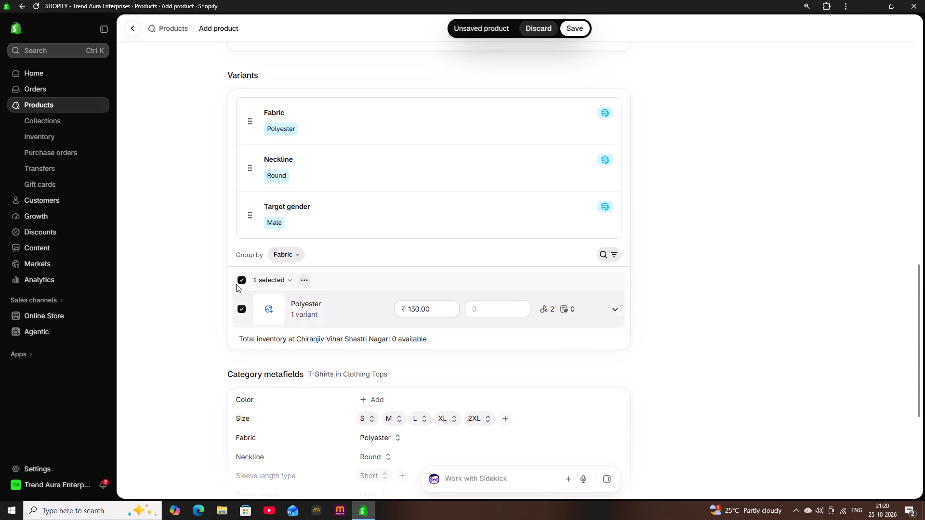
pyautogui.click(244, 279)
pyautogui.scroll(-1, 757, 398)
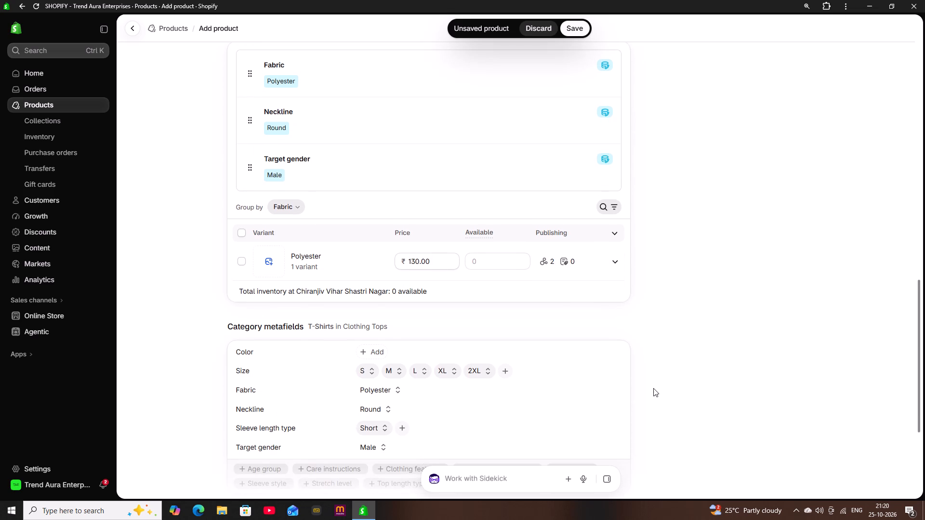
pyautogui.scroll(2, 653, 388)
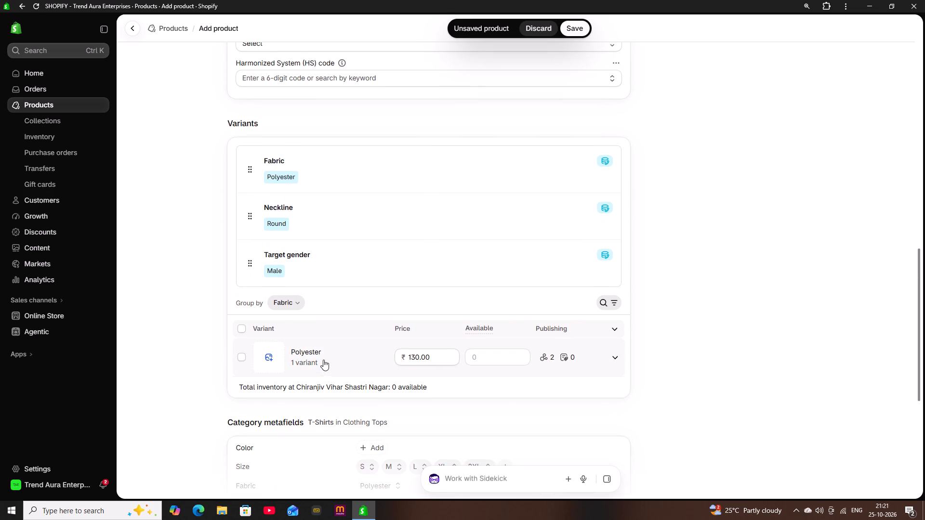
pyautogui.click(323, 360)
pyautogui.click(617, 360)
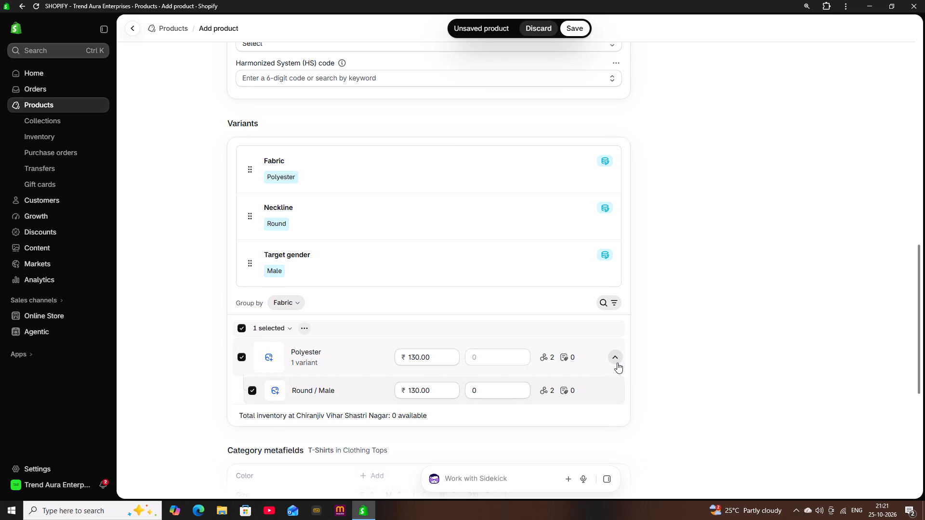
pyautogui.click(614, 355)
pyautogui.click(240, 337)
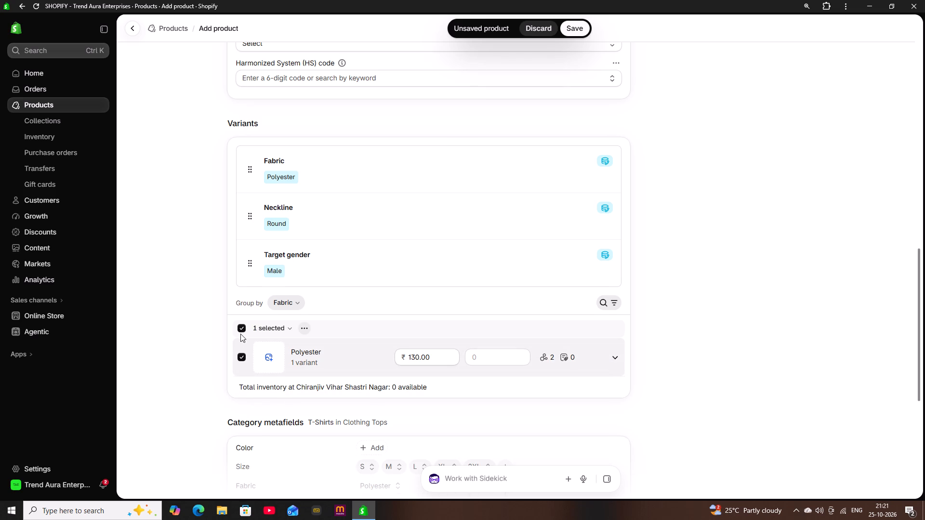
pyautogui.click(242, 327)
# Upload mockup image 11 from the MOCK UPS folder as the new product's first media item.
pyautogui.scroll(4, 750, 335)
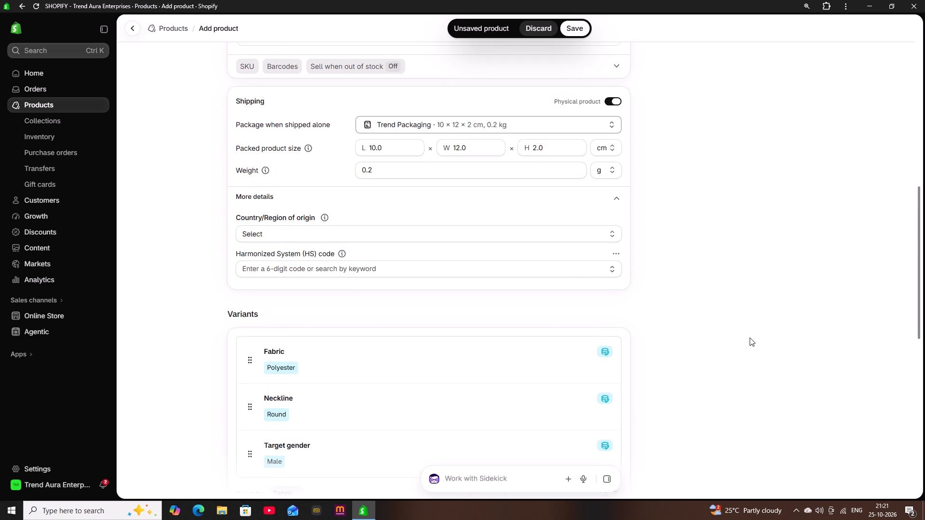
pyautogui.scroll(5, 750, 338)
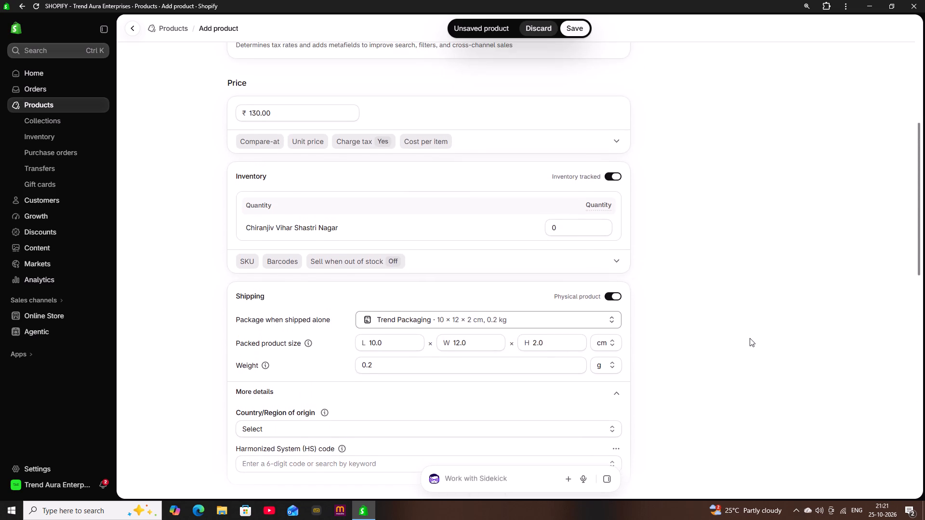
pyautogui.scroll(8, 750, 338)
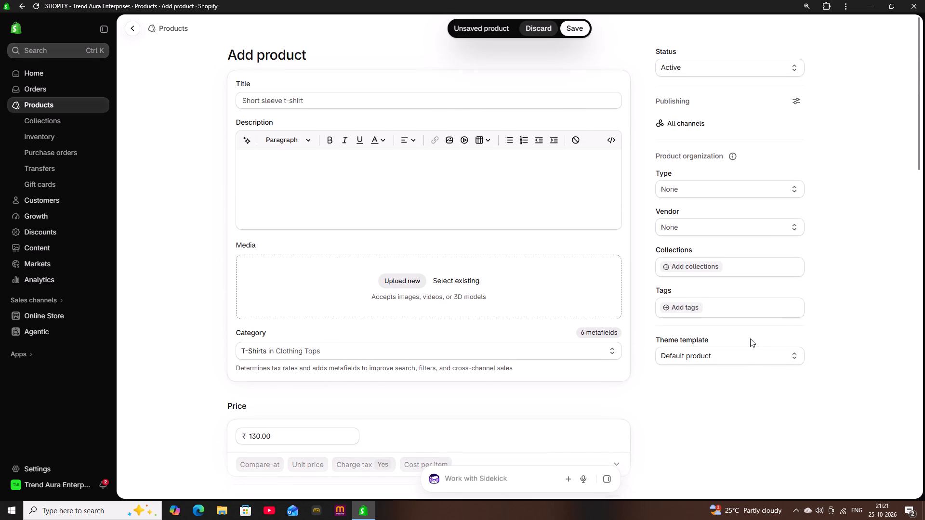
pyautogui.click(401, 282)
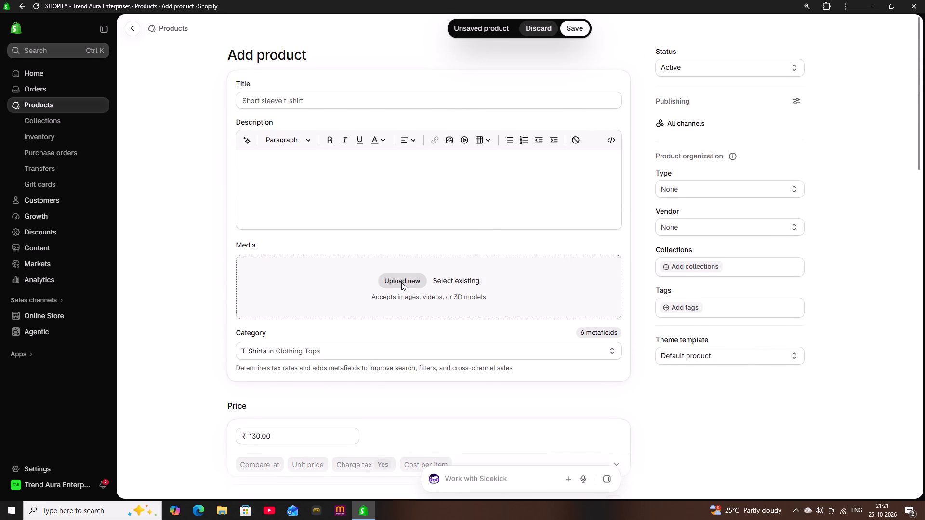
pyautogui.scroll(-1, 440, 104)
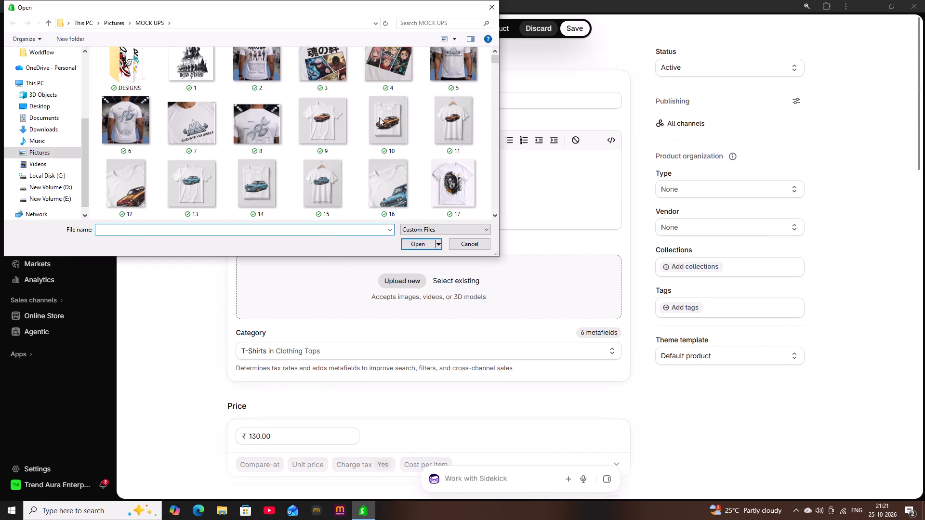
pyautogui.click(437, 121)
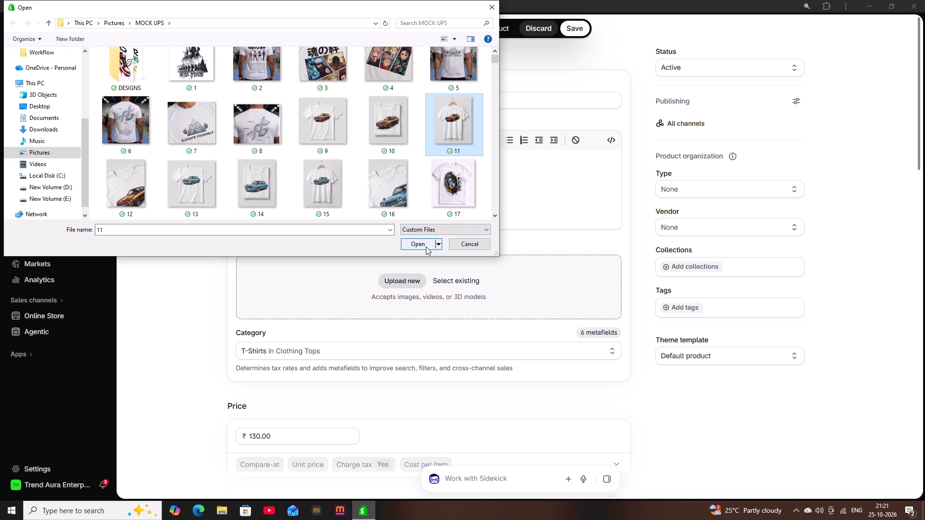
pyautogui.click(426, 247)
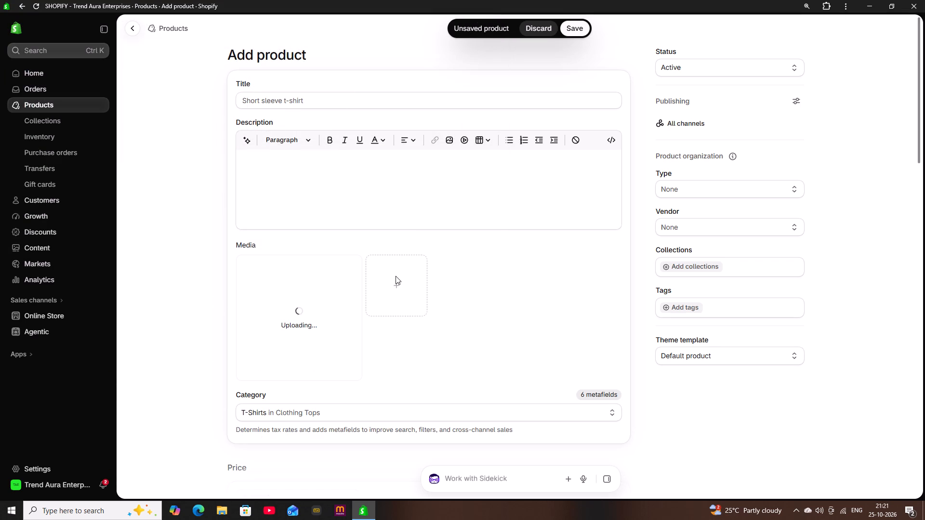
# Upload mockup images 9, 10 and 12 from the MOCK UPS folder and add them to the product's media.
pyautogui.click(396, 276)
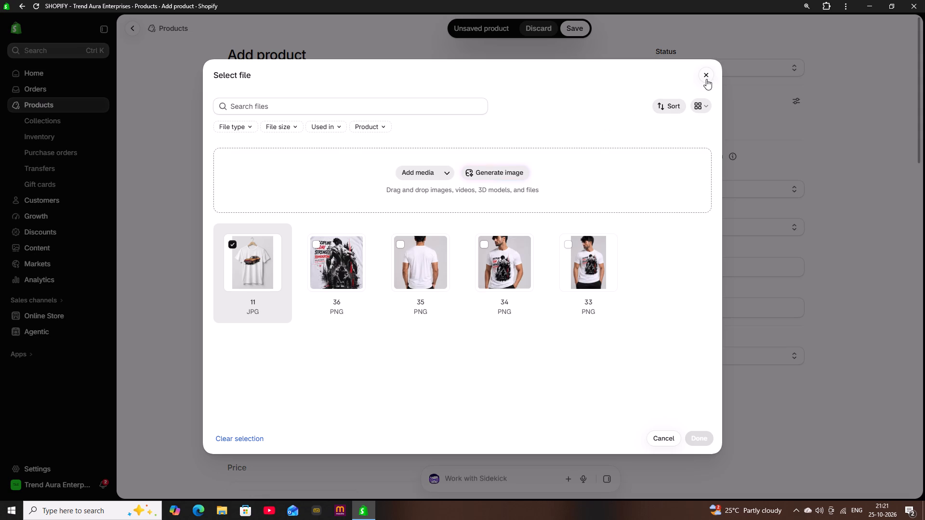
pyautogui.click(416, 172)
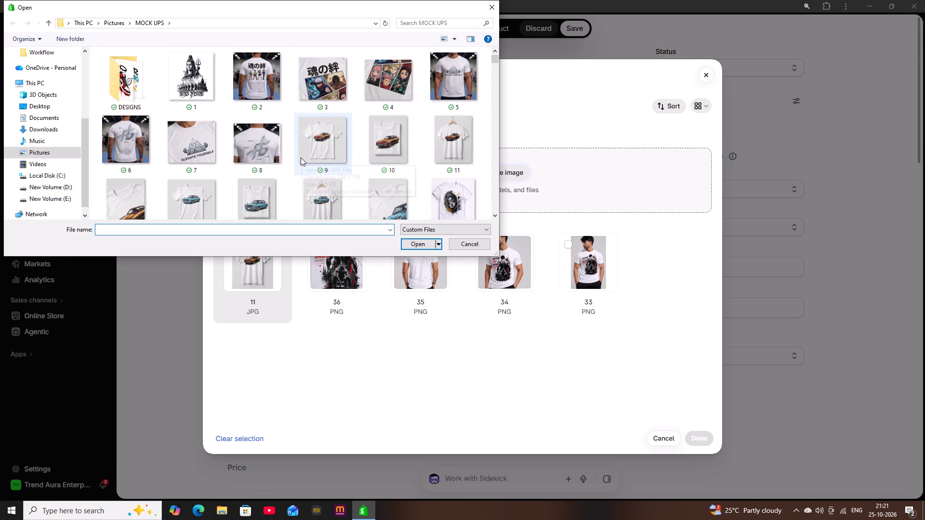
pyautogui.moveTo(290, 155); pyautogui.dragTo(381, 156)
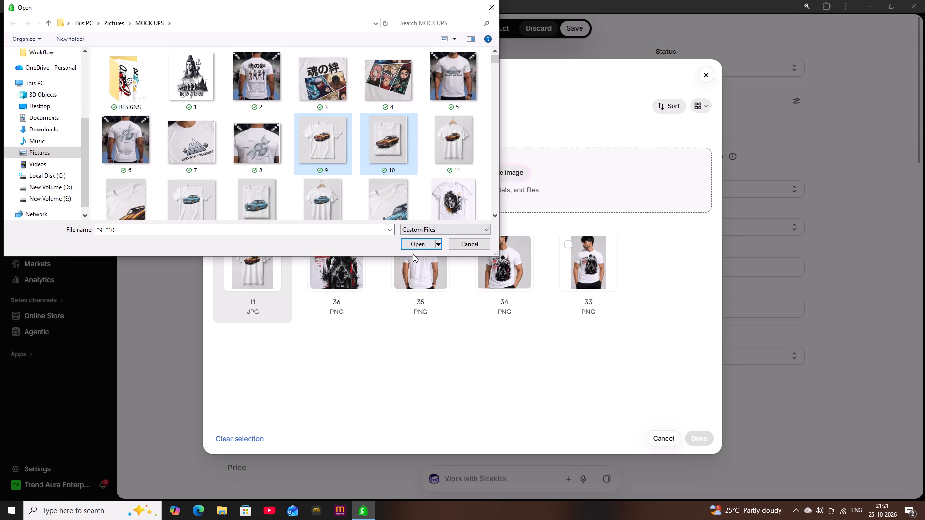
pyautogui.click(415, 244)
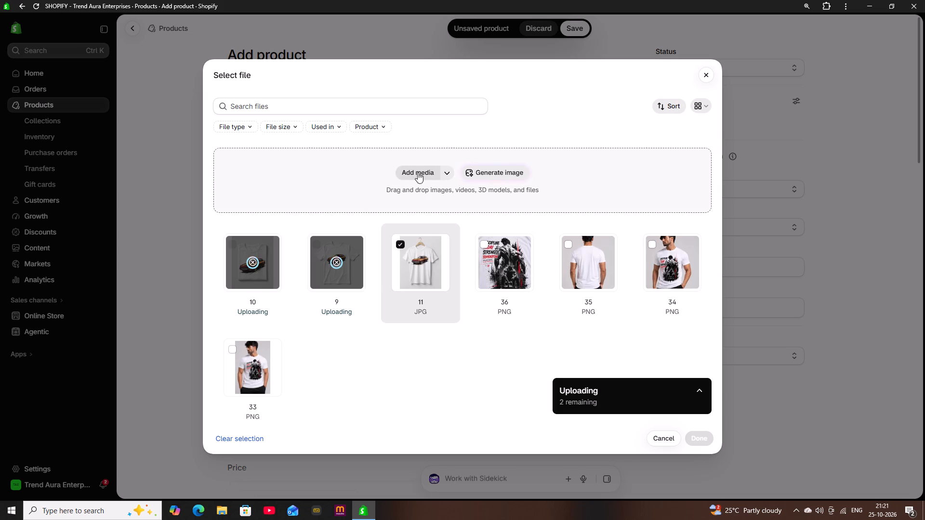
pyautogui.click(410, 172)
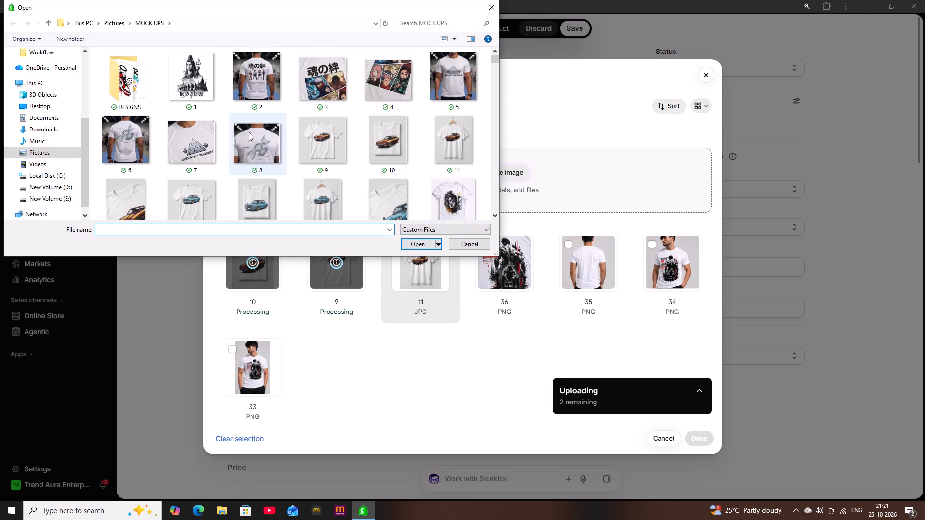
pyautogui.scroll(-2, 264, 172)
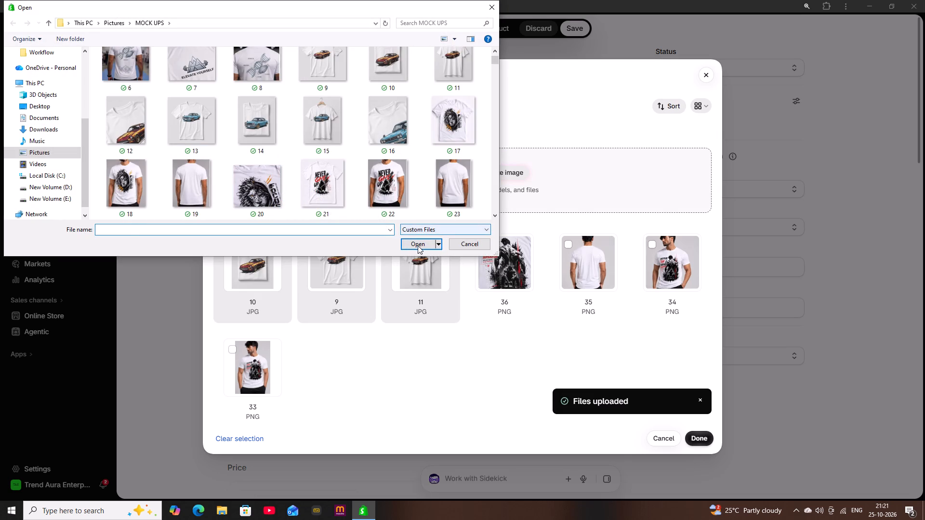
pyautogui.click(139, 139)
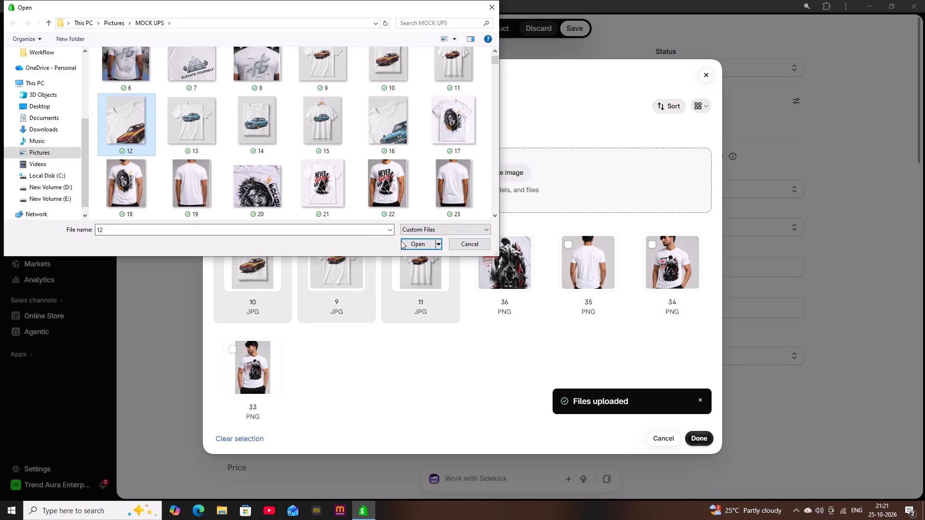
pyautogui.click(413, 242)
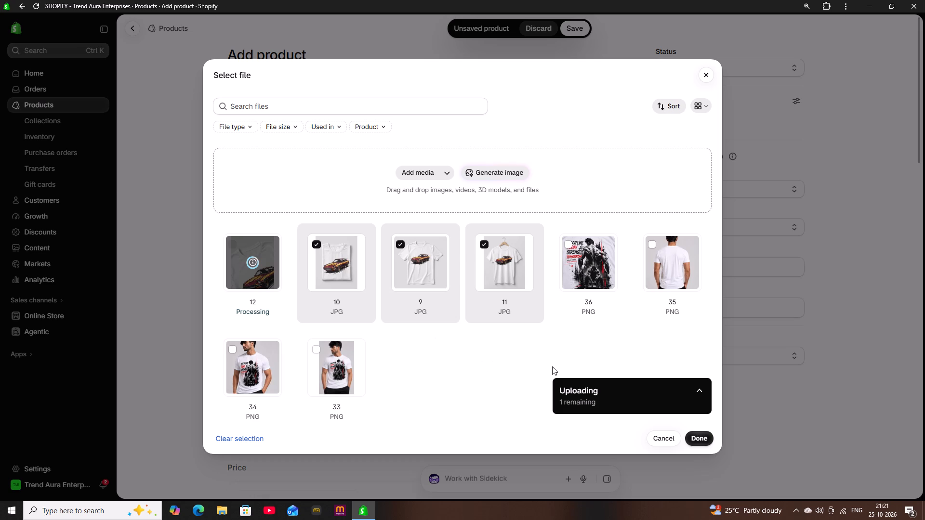
pyautogui.click(704, 432)
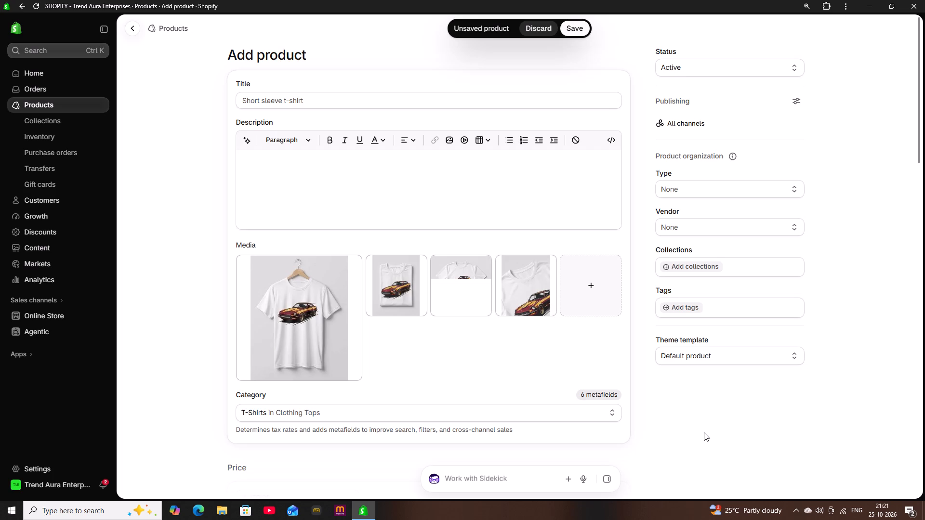
# Set the product type to TSHIRT and the vendor to Trend Aura Enerprises, leaving the collections unassigned.
pyautogui.click(703, 194)
pyautogui.click(699, 208)
pyautogui.click(698, 219)
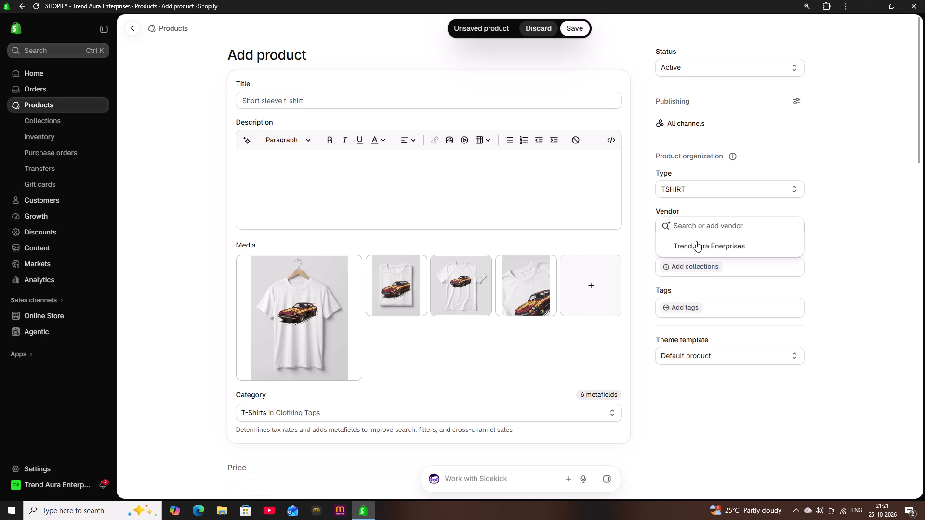
pyautogui.click(693, 247)
pyautogui.click(704, 270)
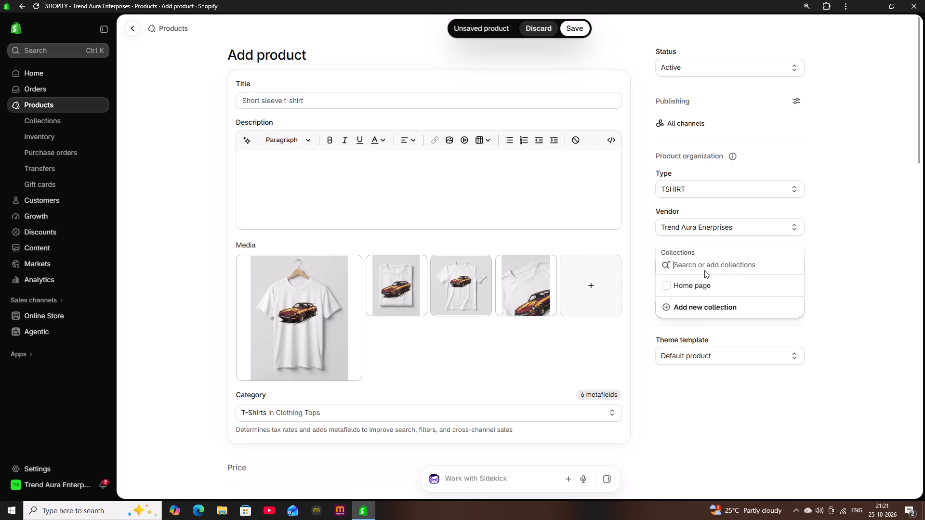
pyautogui.click(834, 268)
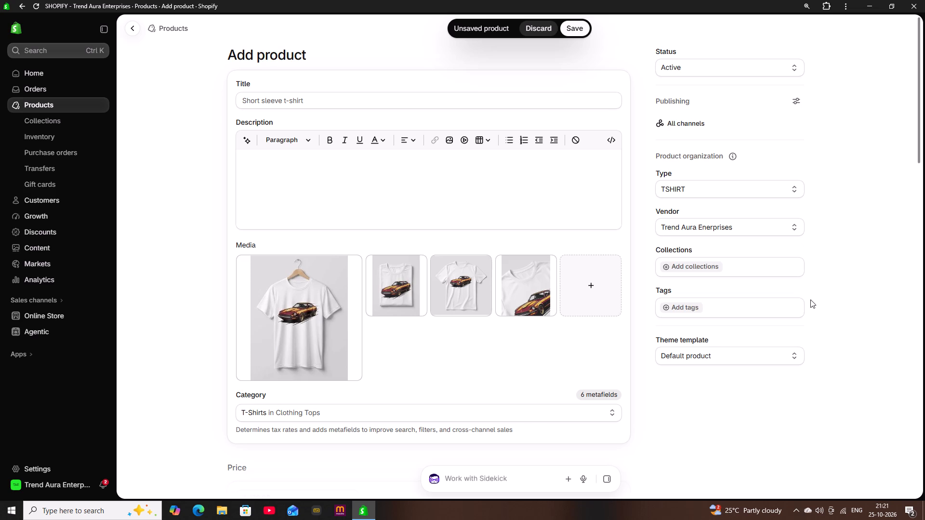
# Add the tags Graphic tshirt, mens tshirt and Sublimation tshirt to the new product.
pyautogui.click(683, 306)
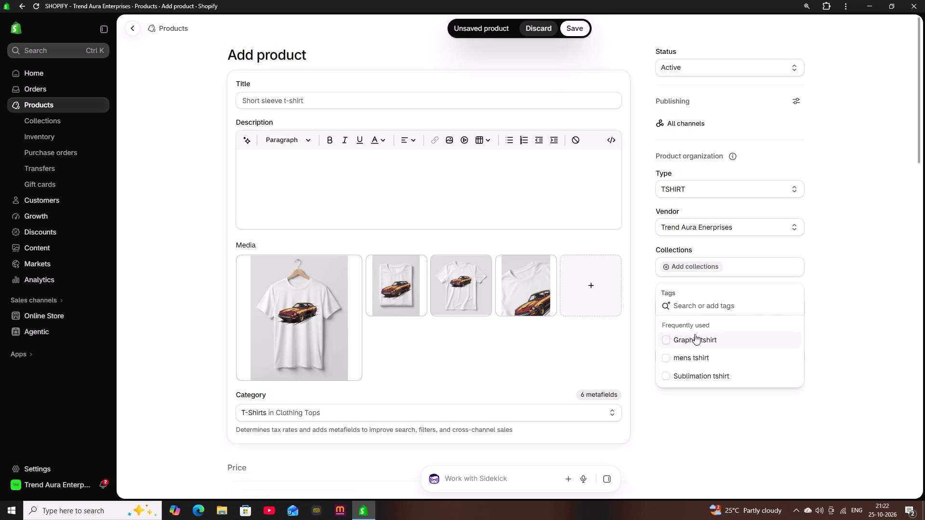
pyautogui.click(667, 342)
pyautogui.click(668, 360)
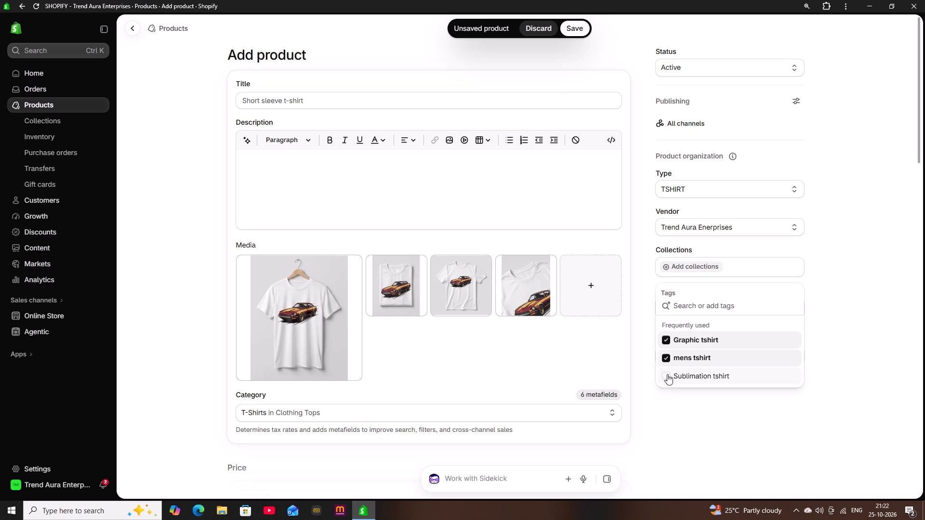
pyautogui.click(667, 375)
pyautogui.click(836, 312)
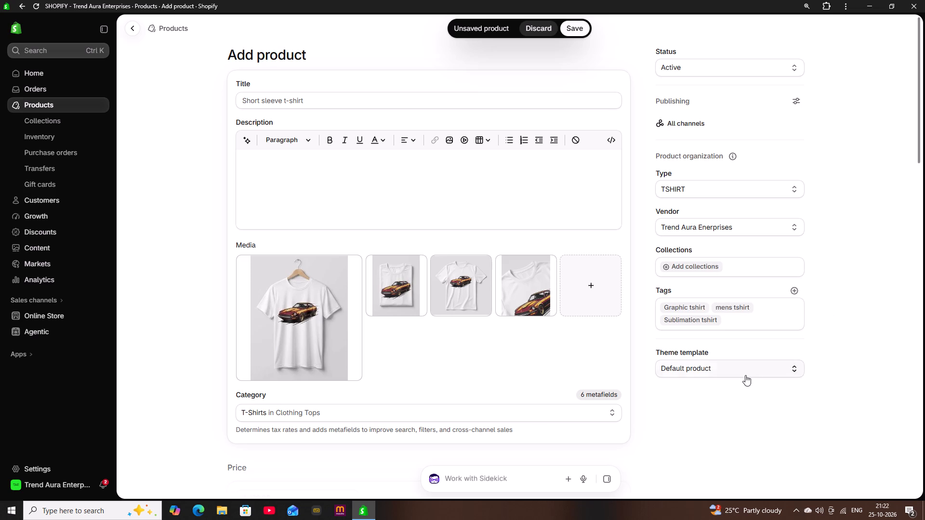
# Review the new product's theme template, category, price, inventory, shipping and variants sections without changing them.
pyautogui.click(745, 375)
pyautogui.click(833, 321)
pyautogui.scroll(1, 805, 182)
pyautogui.scroll(-2, 401, 267)
pyautogui.scroll(-1, 429, 312)
pyautogui.click(349, 271)
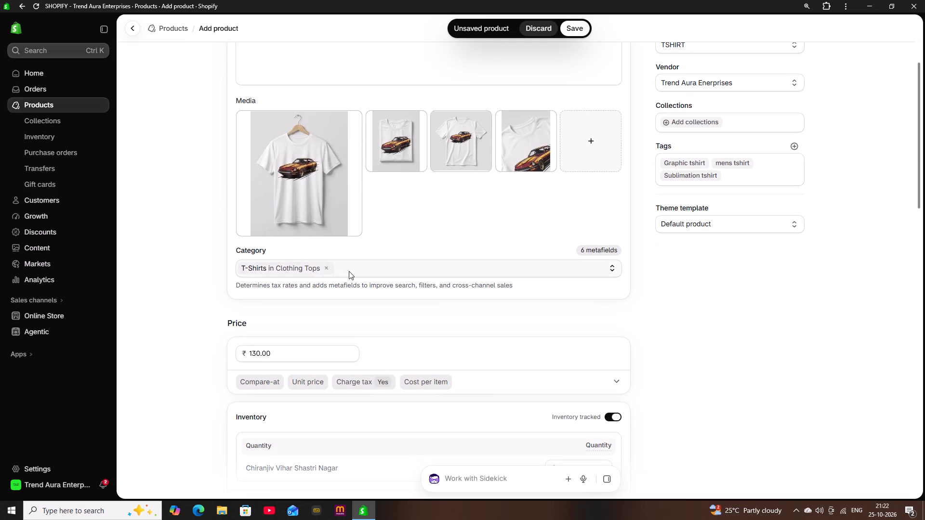
pyautogui.click(738, 300)
pyautogui.scroll(-2, 512, 370)
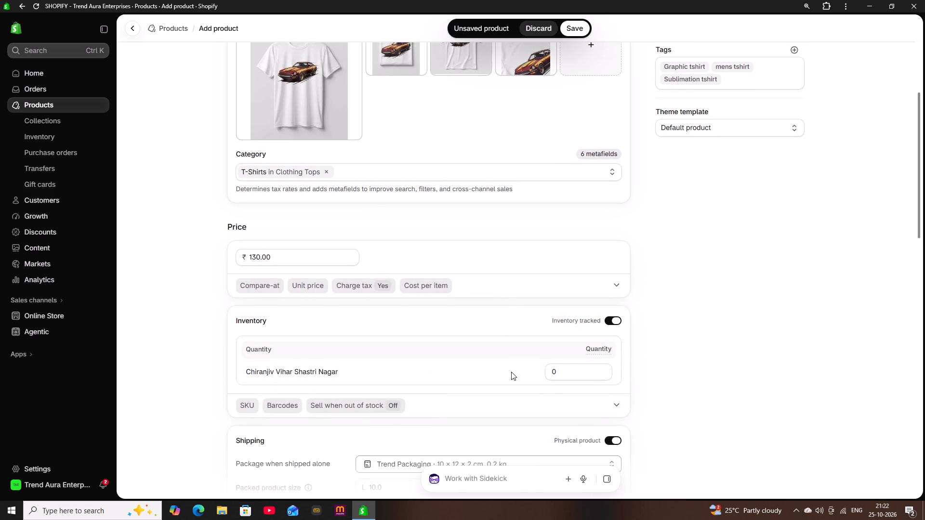
pyautogui.scroll(-1, 511, 372)
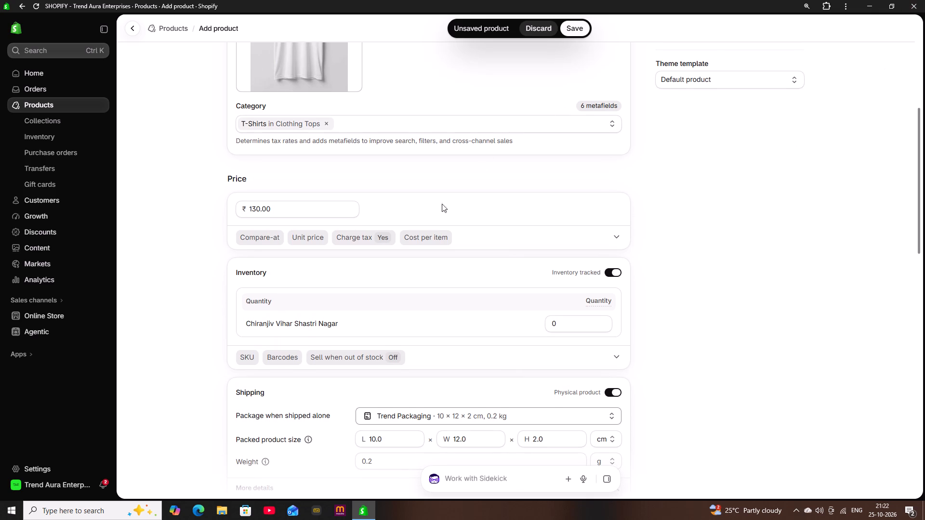
pyautogui.scroll(-1, 415, 321)
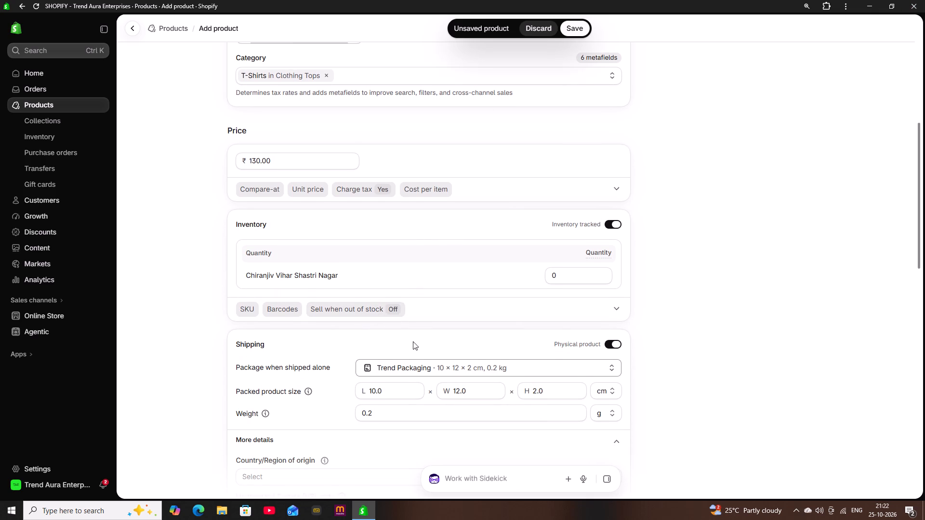
pyautogui.scroll(-1, 419, 340)
pyautogui.scroll(-1, 358, 264)
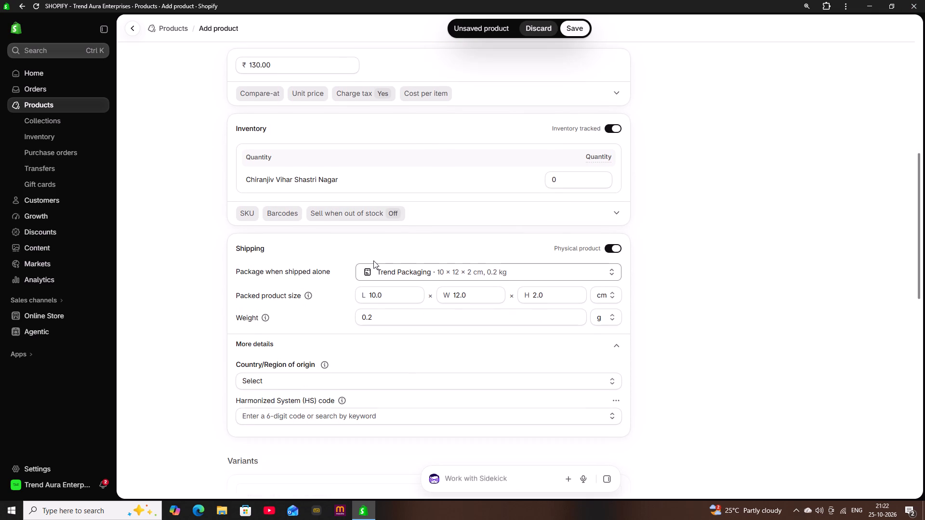
pyautogui.scroll(-1, 378, 270)
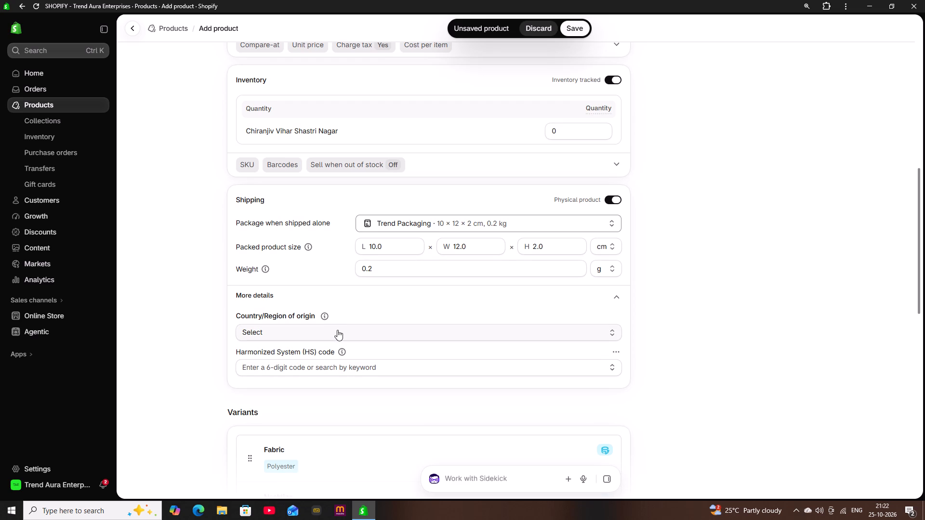
pyautogui.scroll(-6, 382, 325)
pyautogui.scroll(-2, 431, 331)
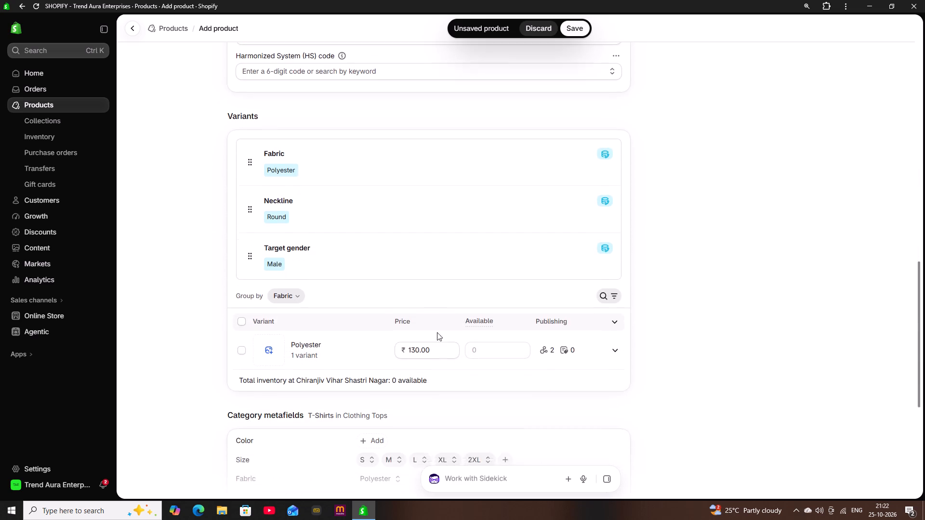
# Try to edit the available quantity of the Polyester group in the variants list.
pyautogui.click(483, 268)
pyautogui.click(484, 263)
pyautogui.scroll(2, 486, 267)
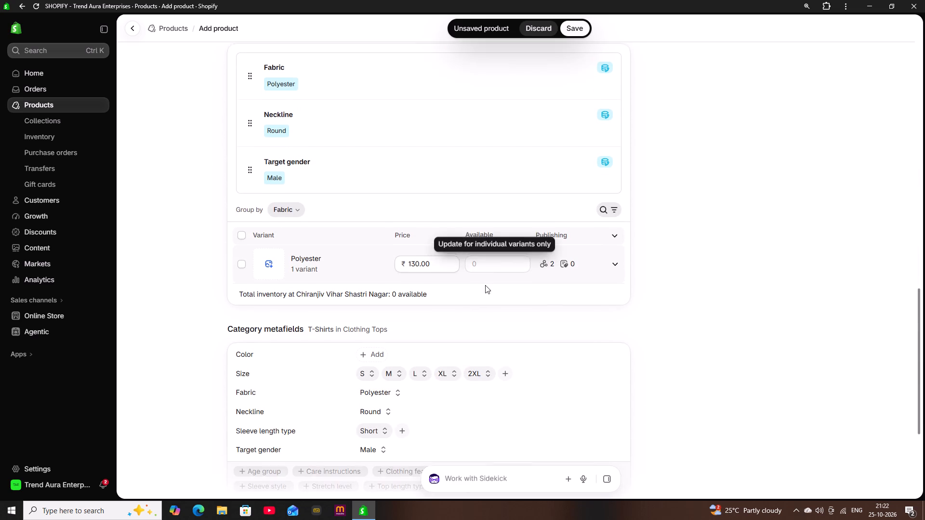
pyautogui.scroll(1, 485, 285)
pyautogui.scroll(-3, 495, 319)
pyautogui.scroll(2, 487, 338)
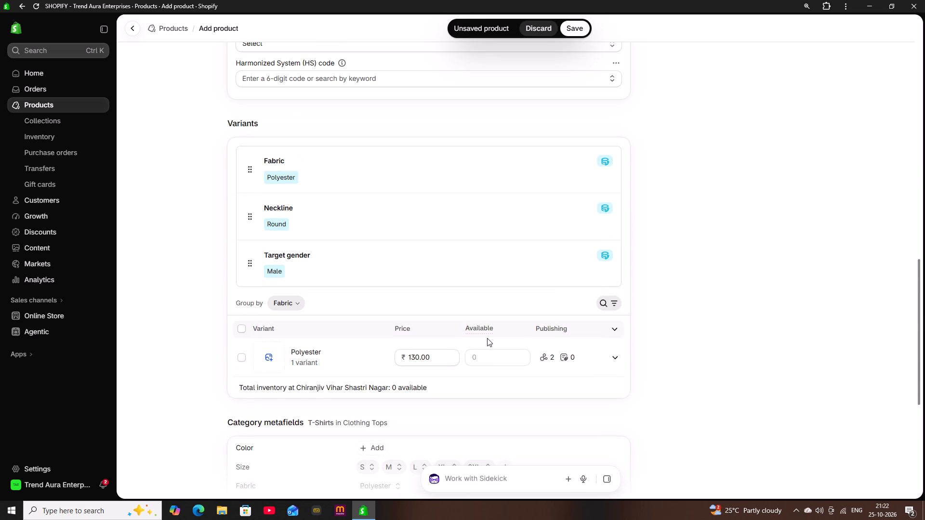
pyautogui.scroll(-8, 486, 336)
# Set the product's inventory quantity at the store location to 50.
pyautogui.scroll(10, 489, 331)
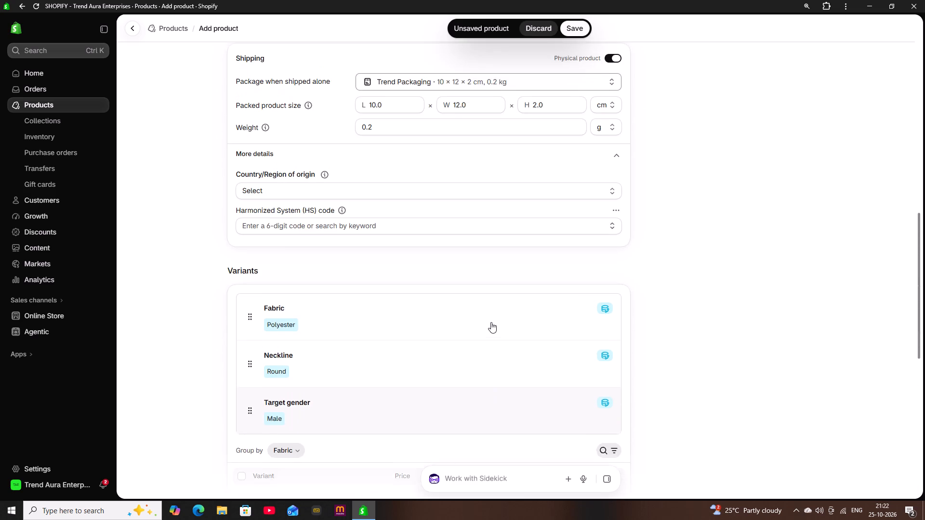
pyautogui.scroll(5, 491, 322)
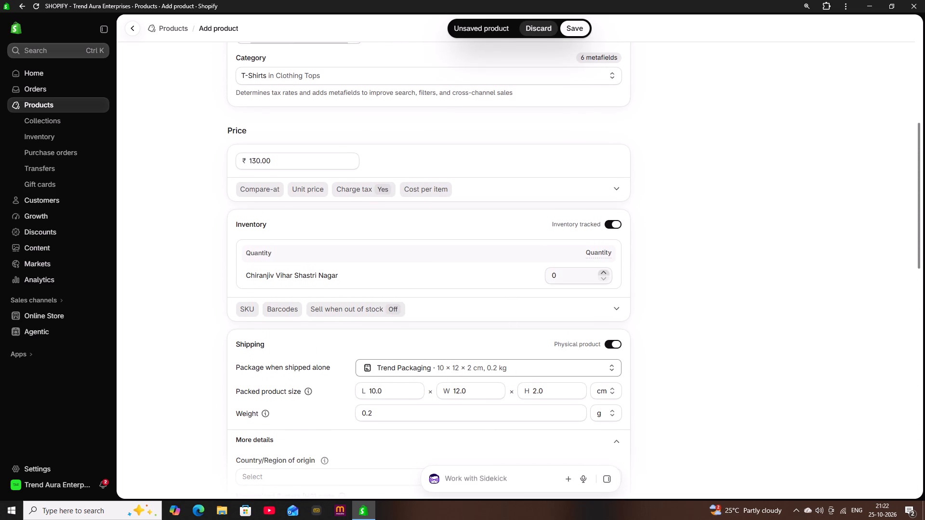
pyautogui.click(583, 277)
pyautogui.press('BackSpace')
pyautogui.write('50')
pyautogui.press('Return')
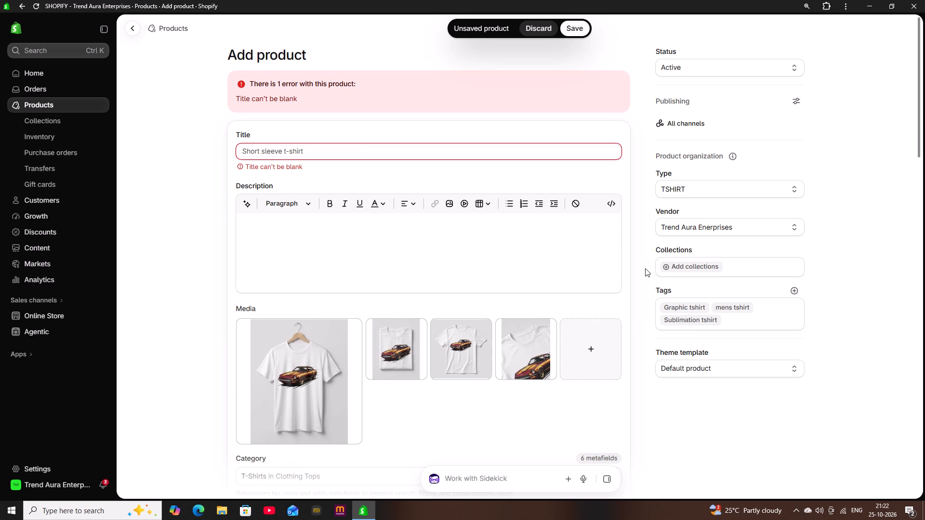
# Check the inventory, shipping, variants and category metafields sections of the new product.
pyautogui.scroll(-2, 609, 276)
pyautogui.scroll(-12, 610, 315)
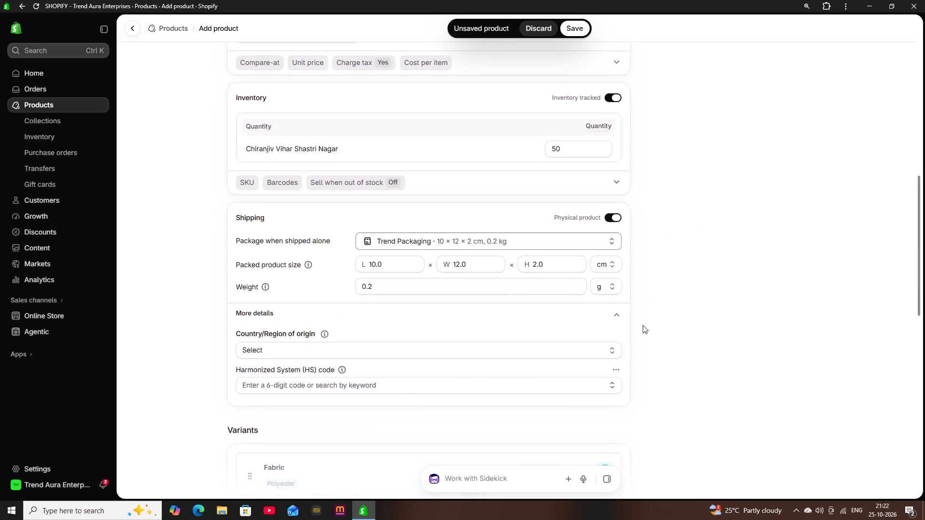
pyautogui.scroll(-7, 643, 325)
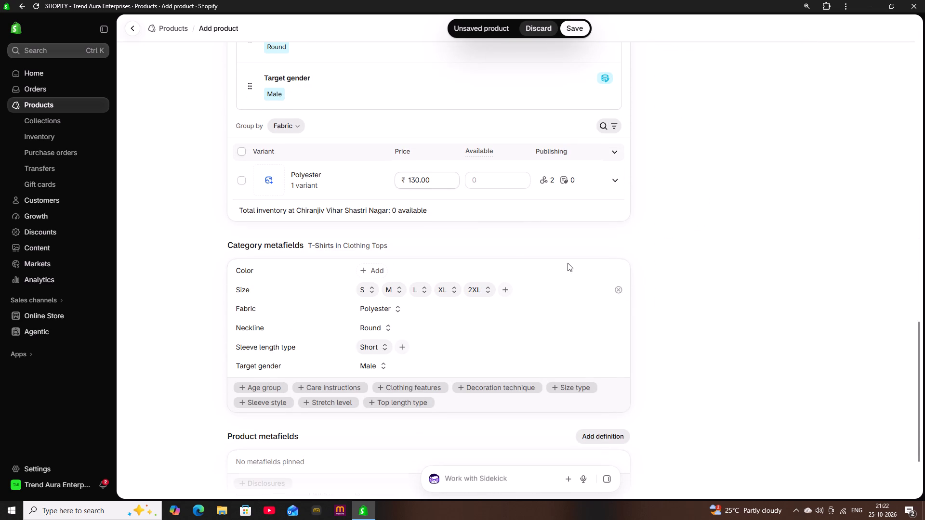
pyautogui.click(724, 180)
pyautogui.scroll(10, 717, 183)
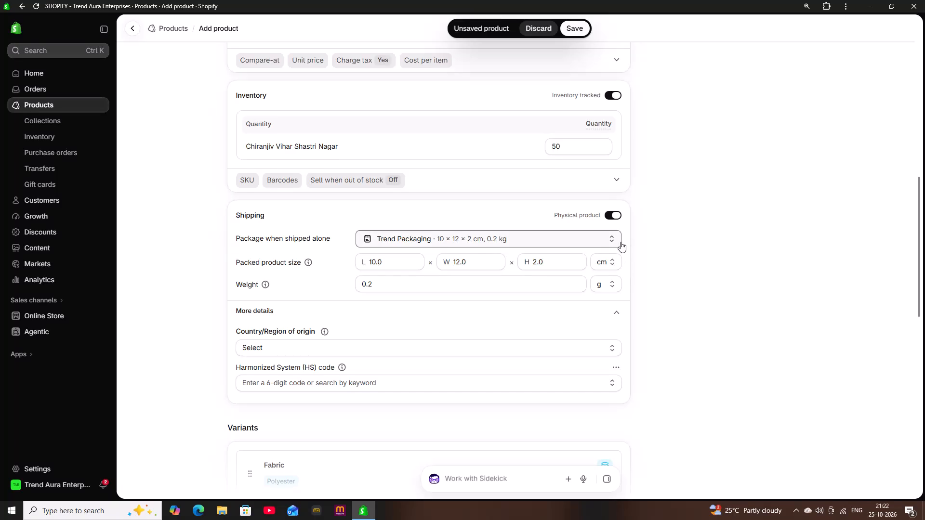
# Set the country/region of origin in the shipping details to India.
pyautogui.scroll(-2, 621, 246)
pyautogui.click(370, 256)
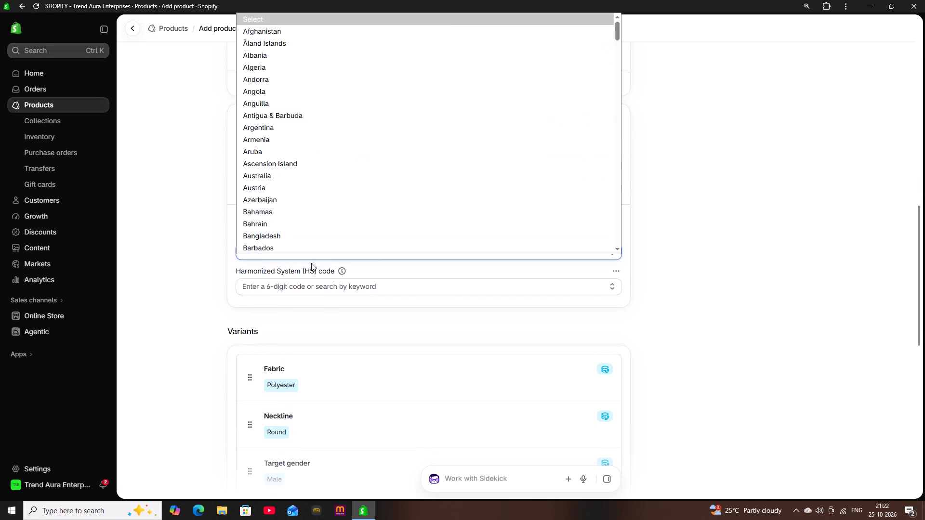
pyautogui.scroll(-8, 278, 172)
pyautogui.scroll(-2, 295, 211)
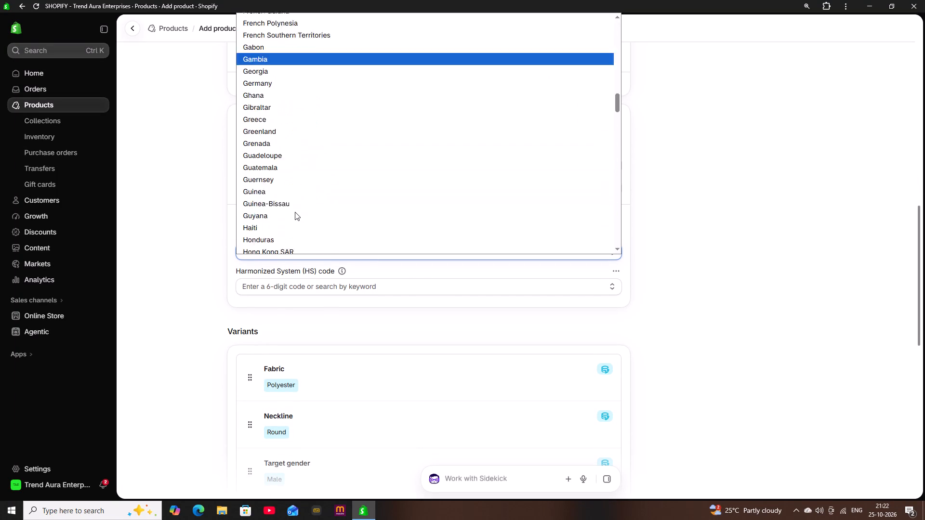
pyautogui.scroll(-5, 295, 212)
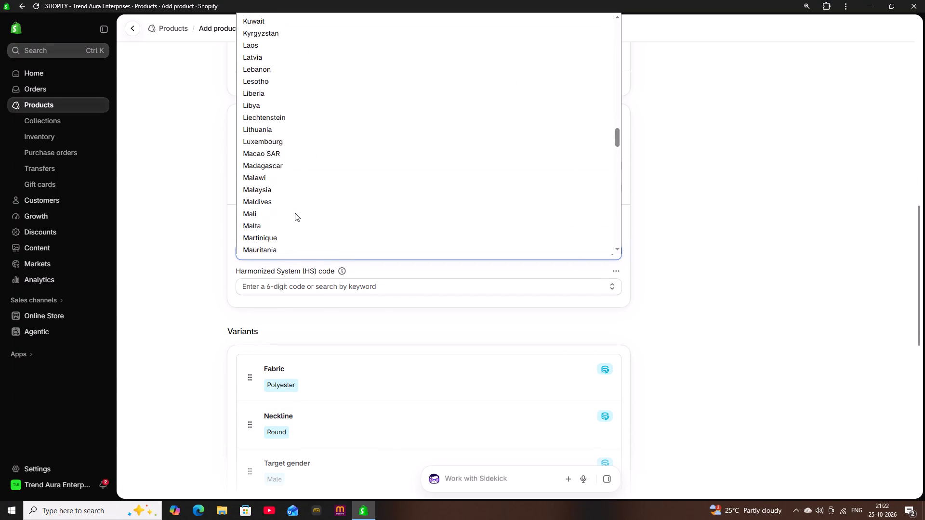
pyautogui.scroll(7, 295, 212)
pyautogui.scroll(-3, 298, 205)
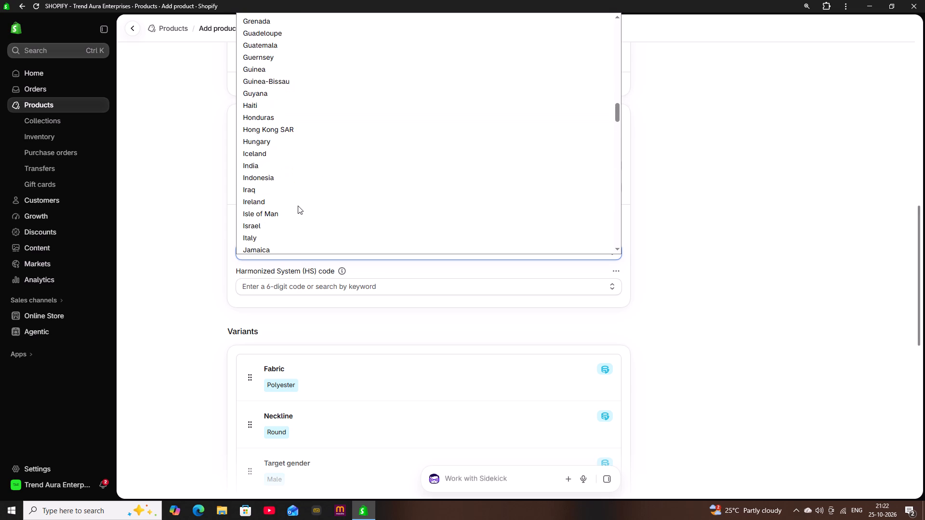
pyautogui.click(276, 155)
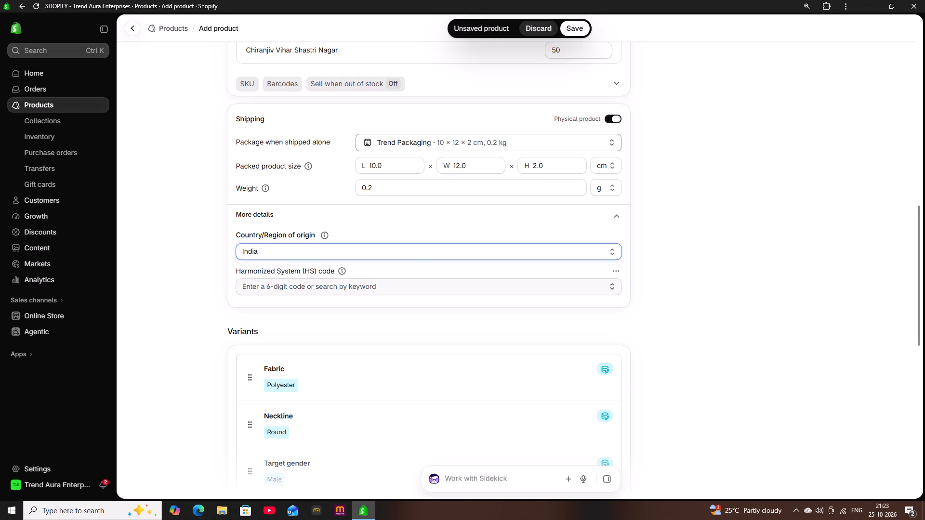
# Search the Harmonized System codes for 6109 and assign 6109.90, T-shirts of other textile materials.
pyautogui.click(323, 278)
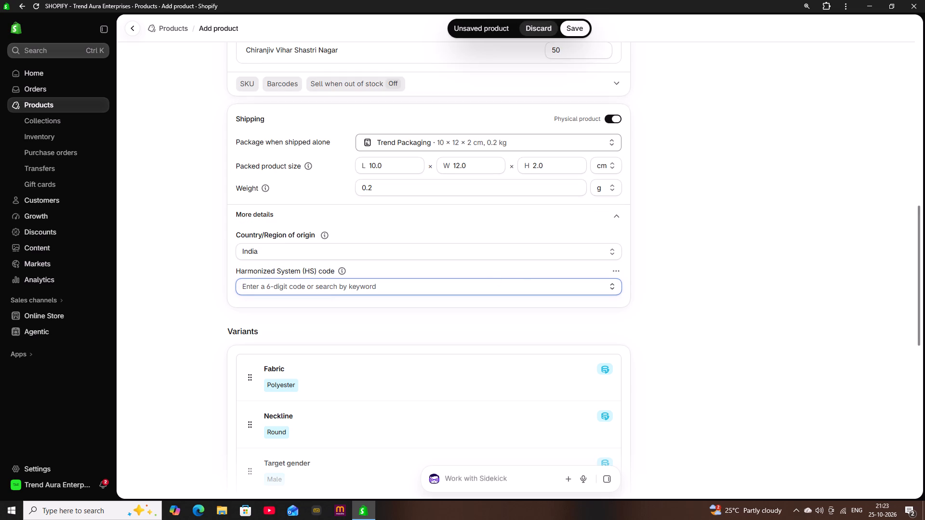
pyautogui.click(611, 286)
pyautogui.click(498, 298)
pyautogui.click(495, 288)
pyautogui.write('610')
pyautogui.press('9')
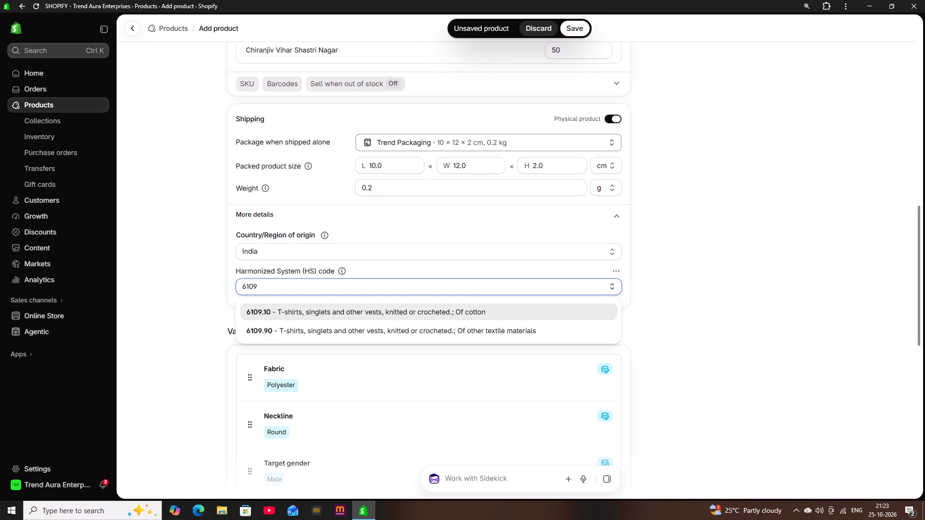
pyautogui.click(391, 330)
# Examine the variants section, including the individual variant under Polyester, and the category metafields of the new product.
pyautogui.scroll(-6, 682, 322)
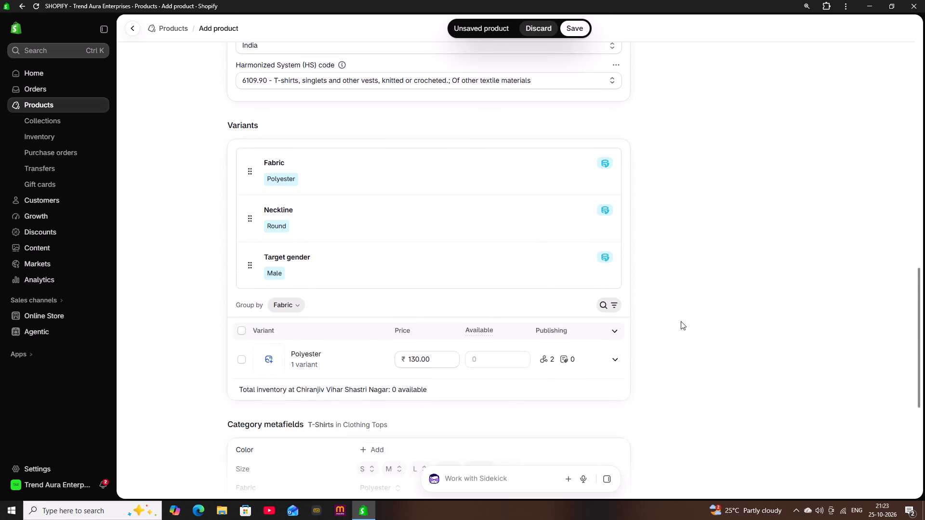
pyautogui.click(683, 309)
pyautogui.scroll(-3, 683, 309)
pyautogui.scroll(2, 629, 296)
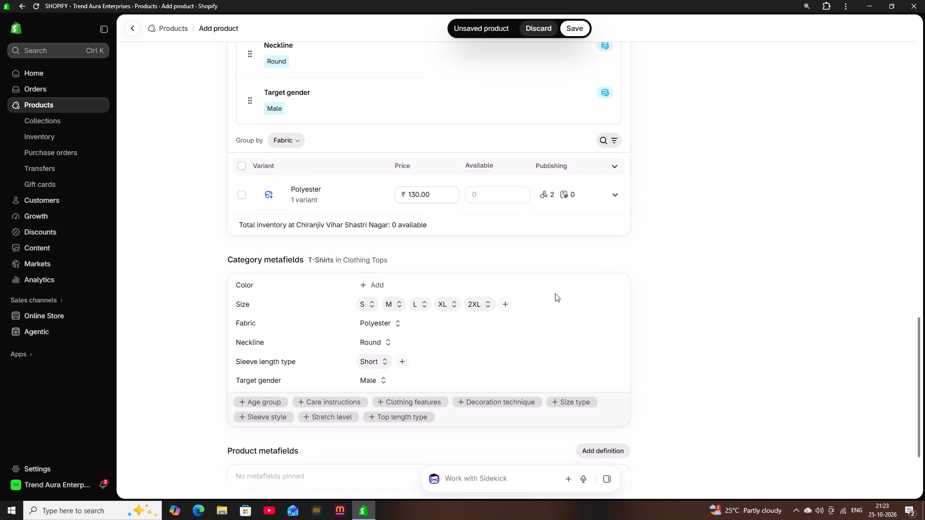
pyautogui.scroll(1, 466, 314)
pyautogui.click(605, 276)
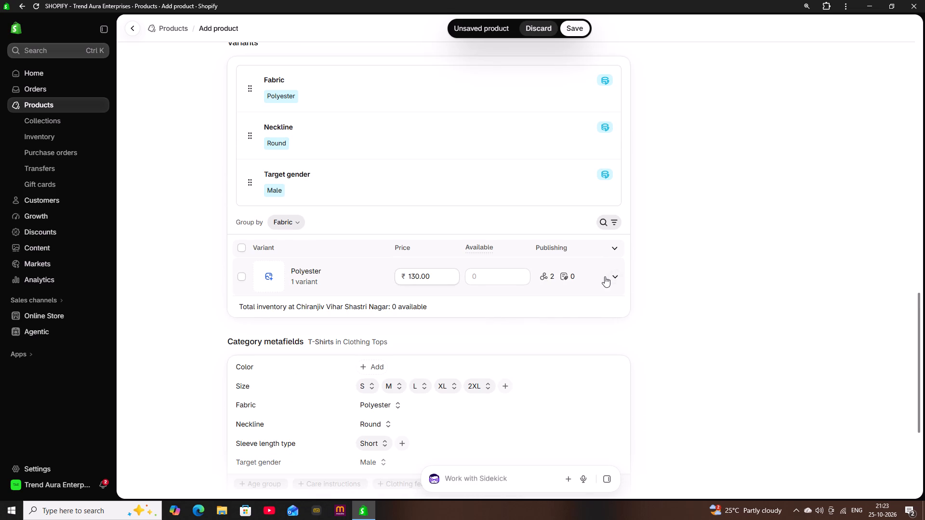
pyautogui.click(613, 274)
pyautogui.click(636, 287)
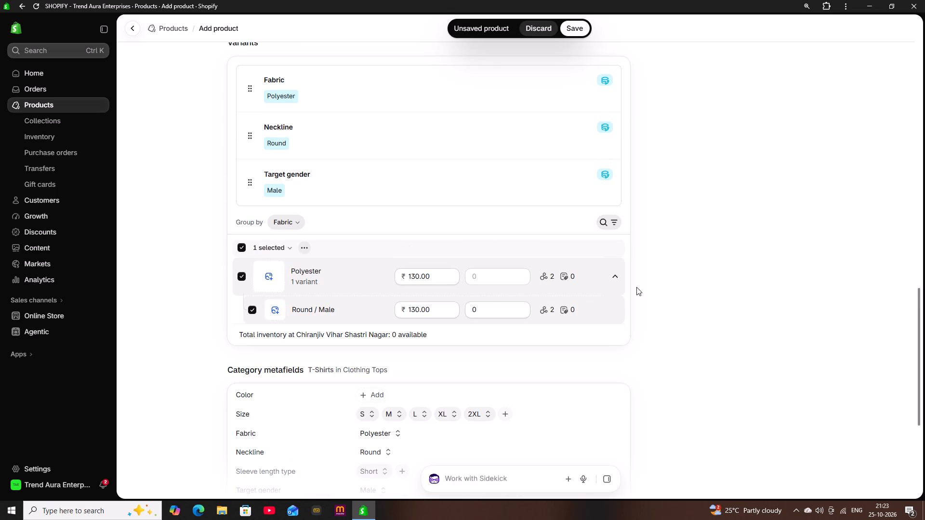
pyautogui.scroll(1, 518, 301)
pyautogui.click(499, 310)
pyautogui.click(486, 364)
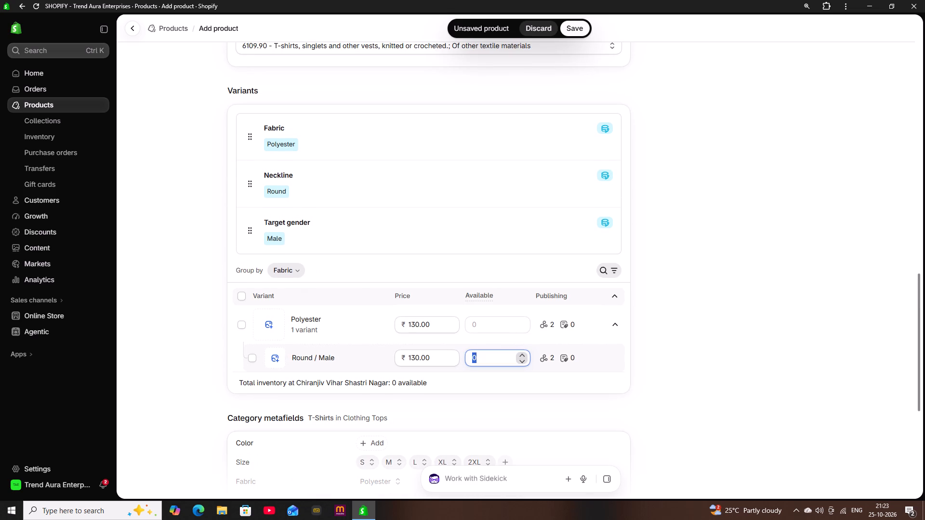
pyautogui.click(727, 307)
pyautogui.scroll(1, 717, 303)
pyautogui.scroll(-3, 717, 303)
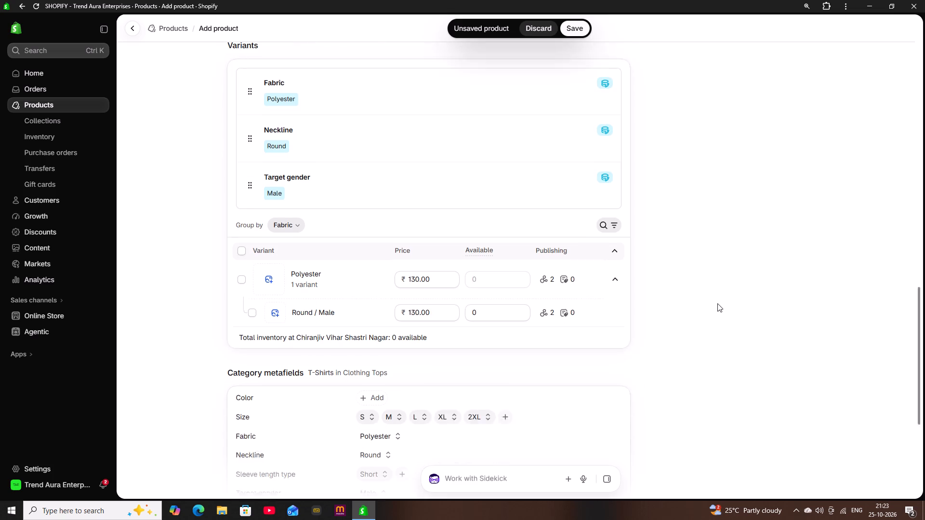
pyautogui.click(610, 224)
pyautogui.scroll(-1, 680, 260)
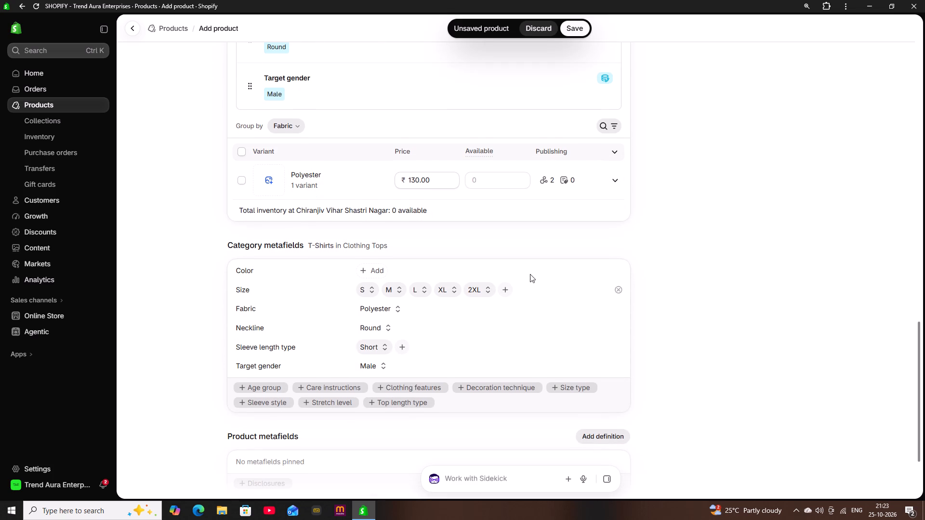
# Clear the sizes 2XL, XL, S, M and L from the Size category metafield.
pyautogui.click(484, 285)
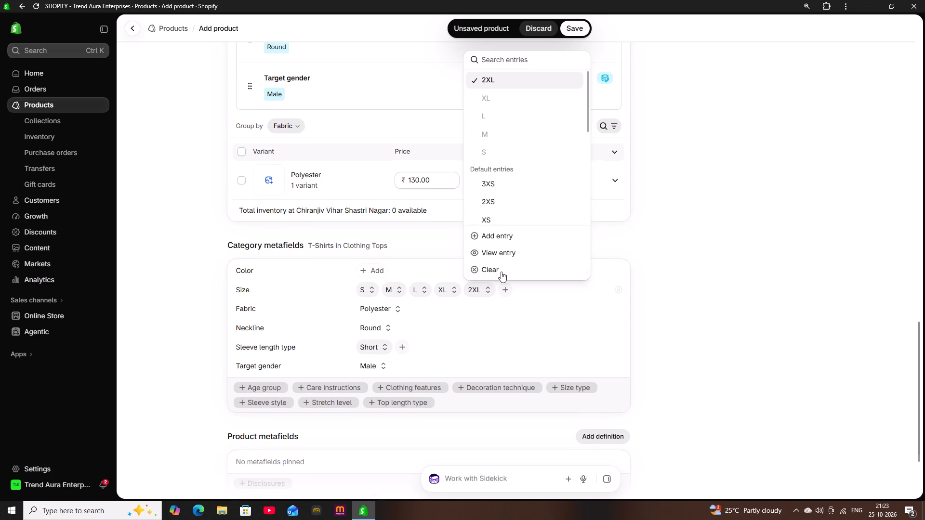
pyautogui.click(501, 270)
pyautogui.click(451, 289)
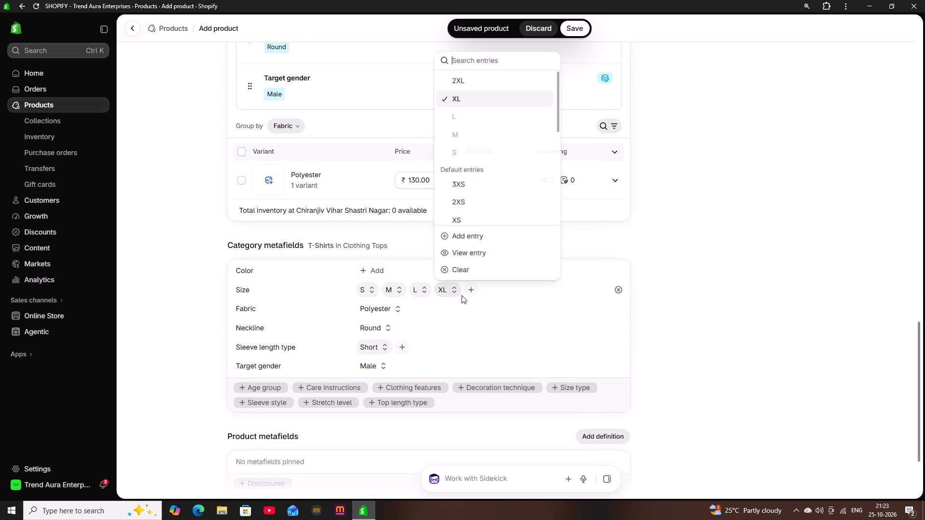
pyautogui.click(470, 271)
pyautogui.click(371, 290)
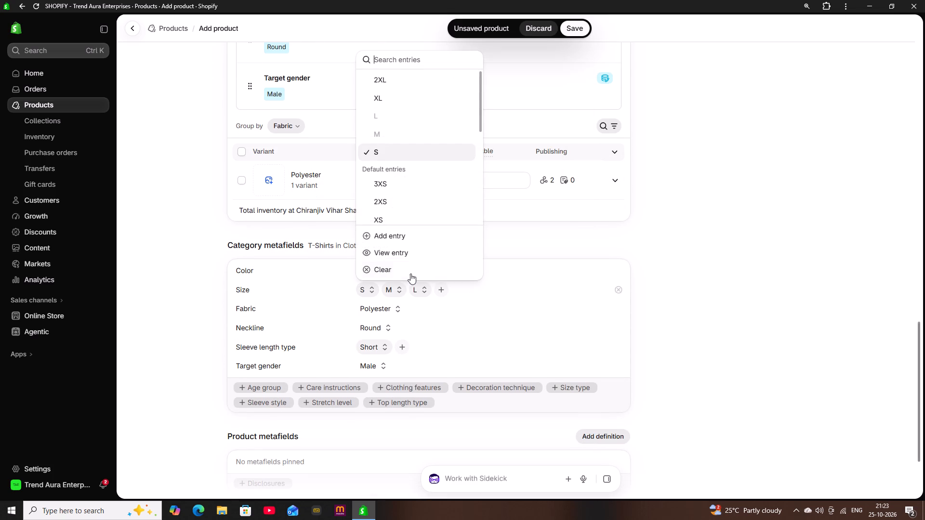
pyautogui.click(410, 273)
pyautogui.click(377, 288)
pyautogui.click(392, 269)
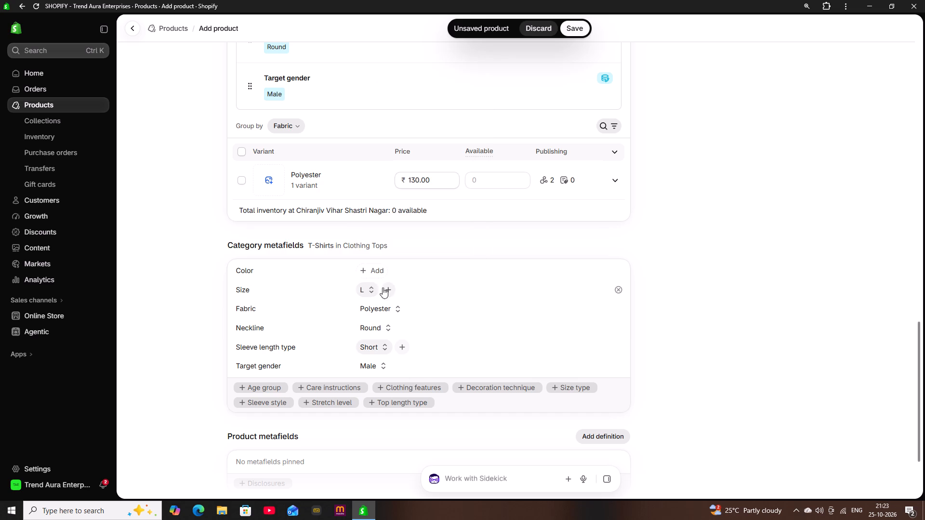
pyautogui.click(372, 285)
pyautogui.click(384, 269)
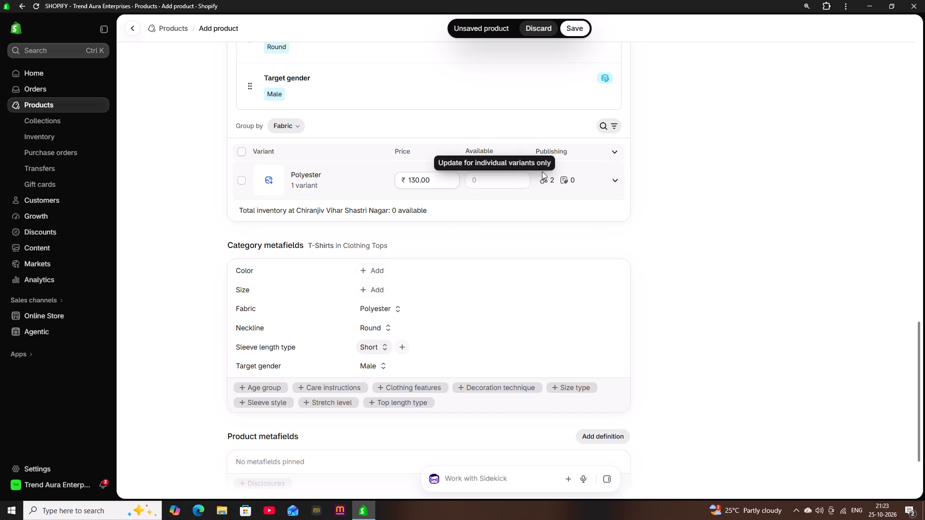
# Group the product's variants by Neckline after checking the Polyester variant.
pyautogui.click(618, 155)
pyautogui.click(616, 182)
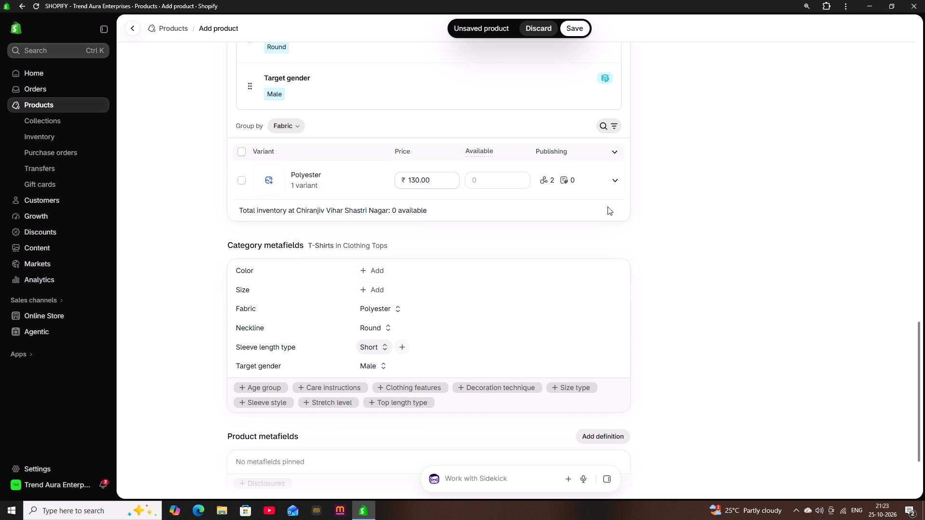
pyautogui.click(239, 182)
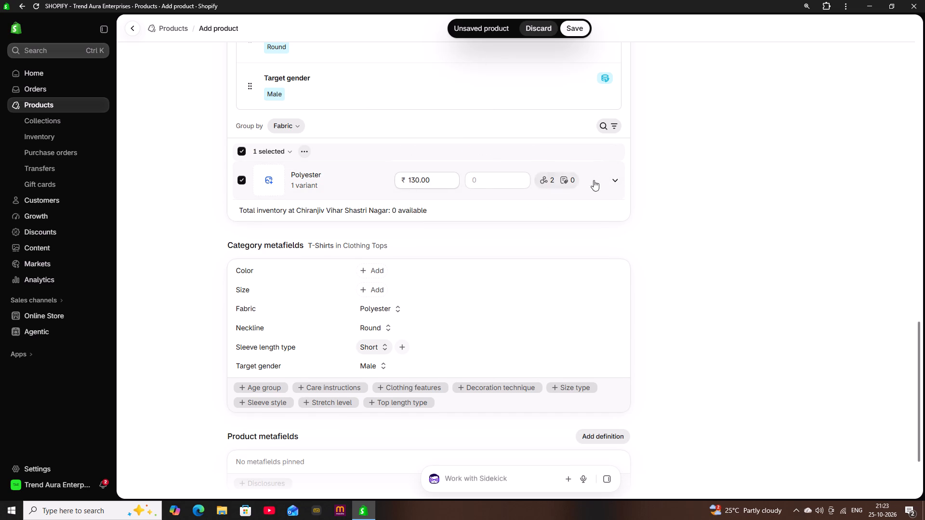
pyautogui.click(616, 183)
pyautogui.click(614, 185)
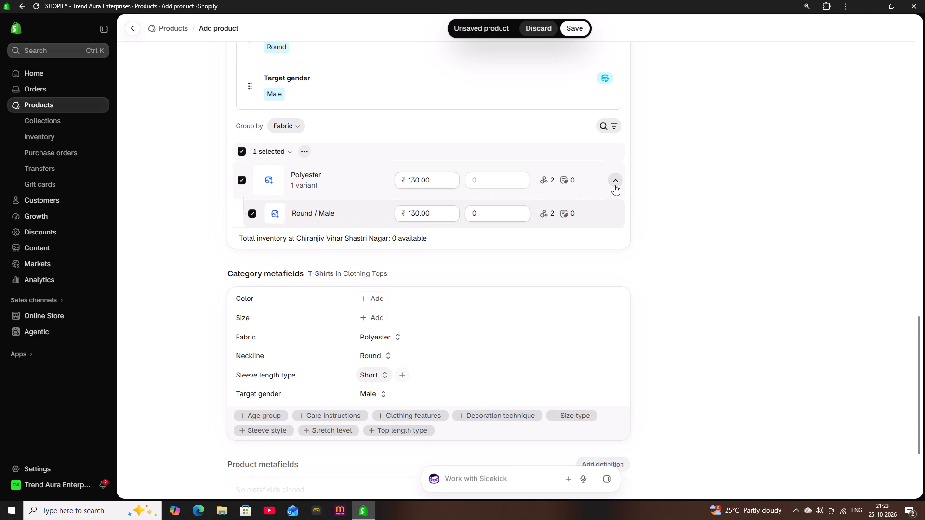
pyautogui.scroll(1, 649, 179)
pyautogui.scroll(2, 685, 202)
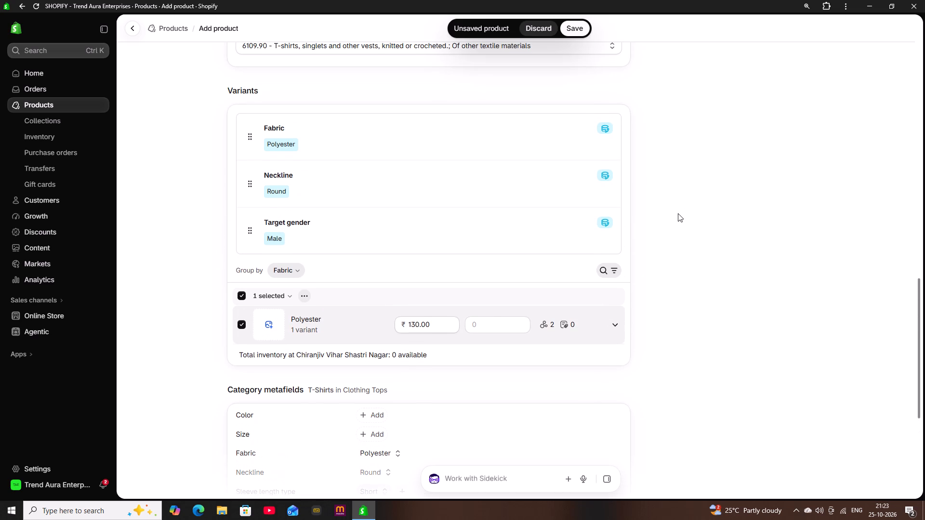
pyautogui.click(290, 273)
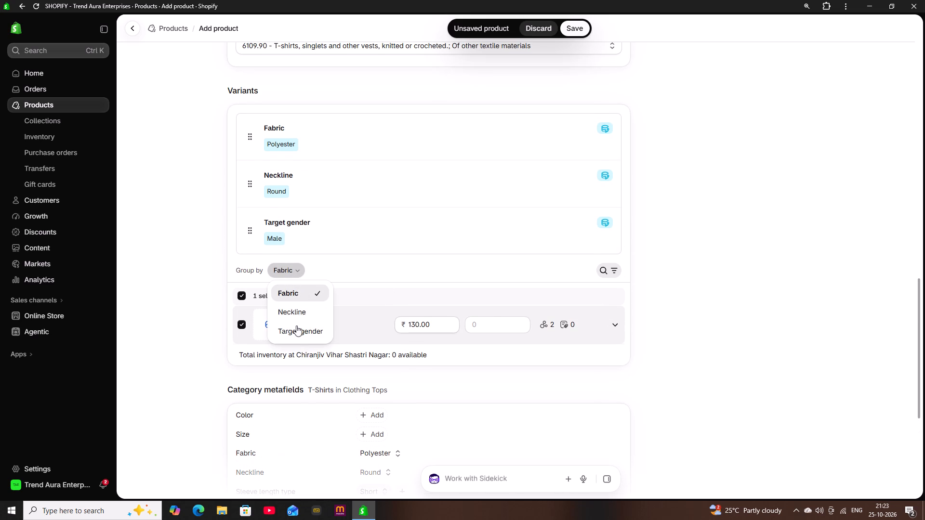
pyautogui.click(297, 312)
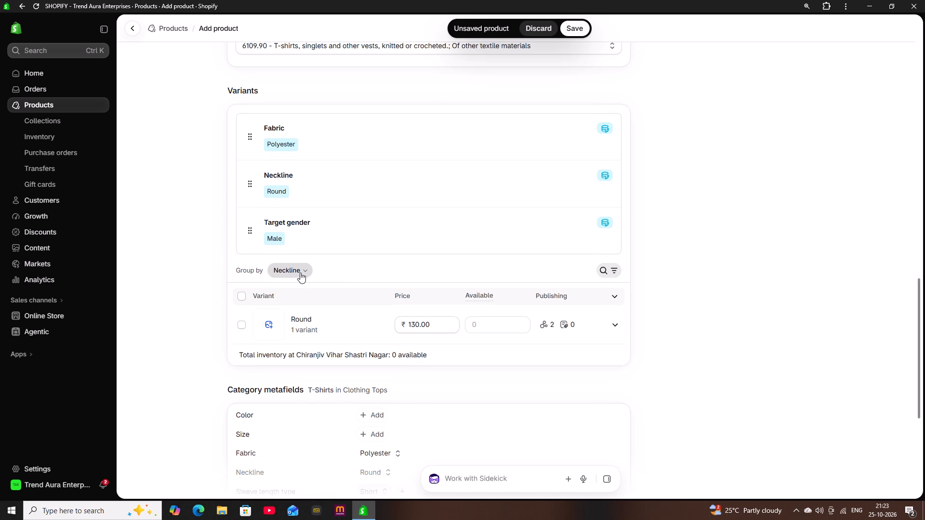
pyautogui.click(299, 265)
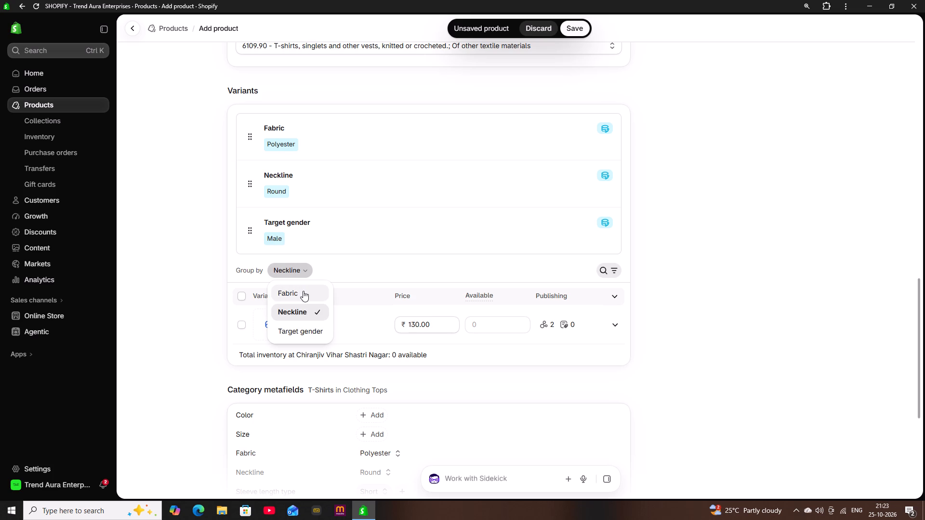
pyautogui.scroll(2, 579, 234)
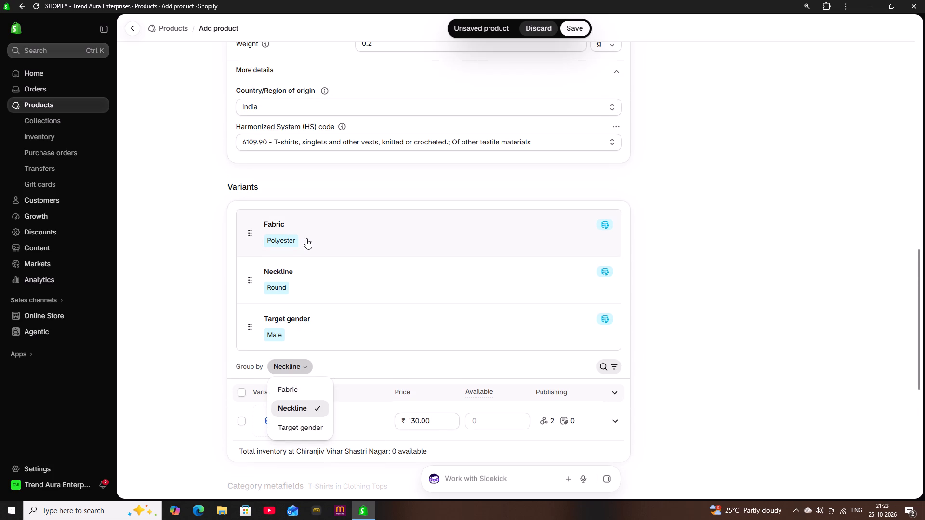
pyautogui.click(299, 201)
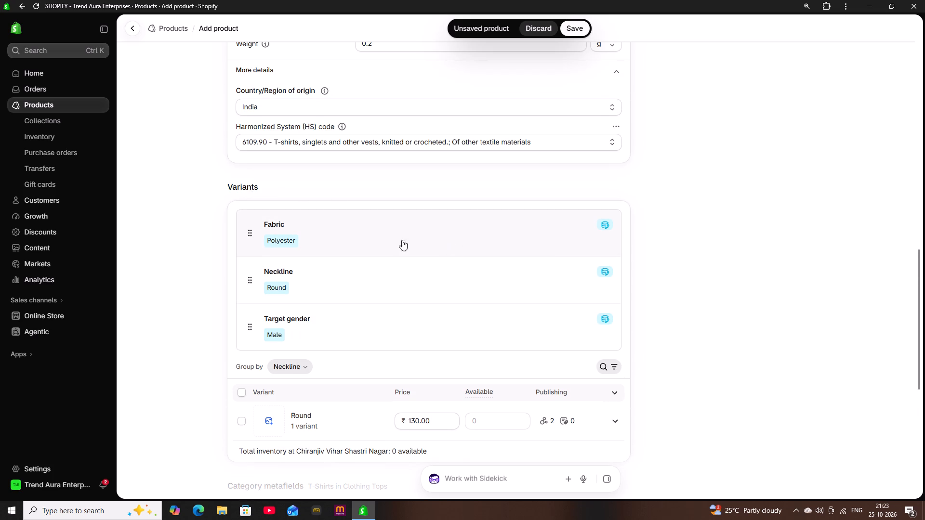
# Open the Fabric variant option for editing.
pyautogui.click(385, 239)
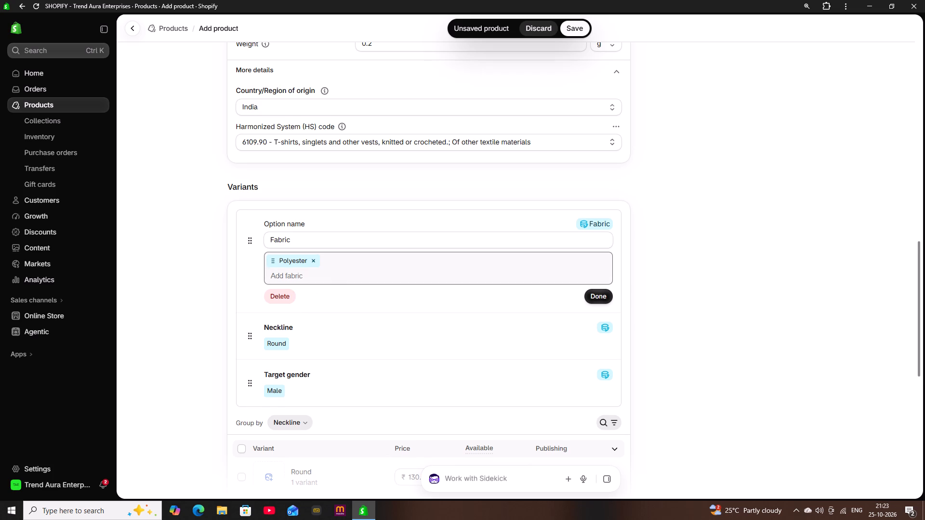
# Set the Color category metafield to White.
pyautogui.scroll(-2, 344, 284)
pyautogui.scroll(-3, 358, 336)
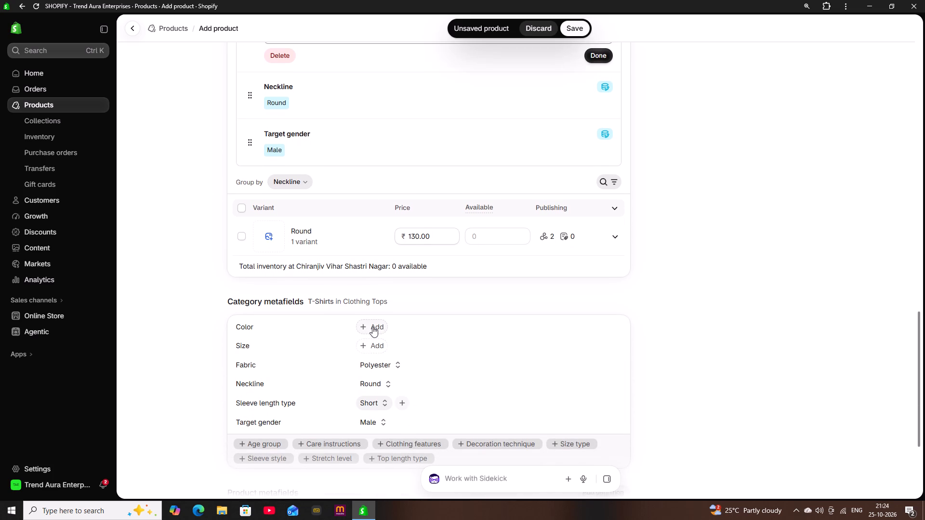
pyautogui.click(372, 326)
pyautogui.click(379, 111)
# Add the sizes S, M, L, XL and 2XL to the Size category metafield.
pyautogui.click(381, 344)
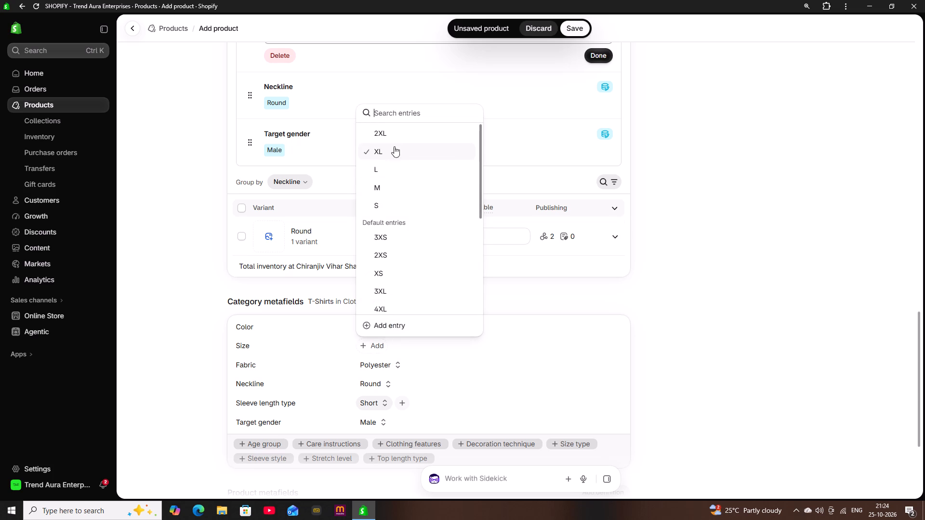
pyautogui.click(378, 208)
pyautogui.click(381, 189)
pyautogui.click(391, 349)
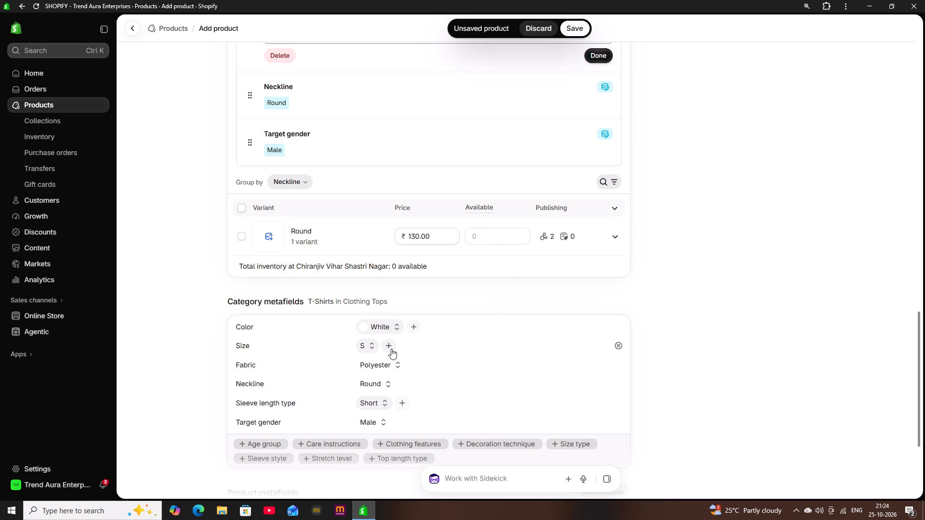
pyautogui.click(410, 186)
pyautogui.click(413, 344)
pyautogui.click(438, 161)
pyautogui.click(441, 345)
pyautogui.click(453, 158)
pyautogui.click(467, 346)
pyautogui.click(495, 134)
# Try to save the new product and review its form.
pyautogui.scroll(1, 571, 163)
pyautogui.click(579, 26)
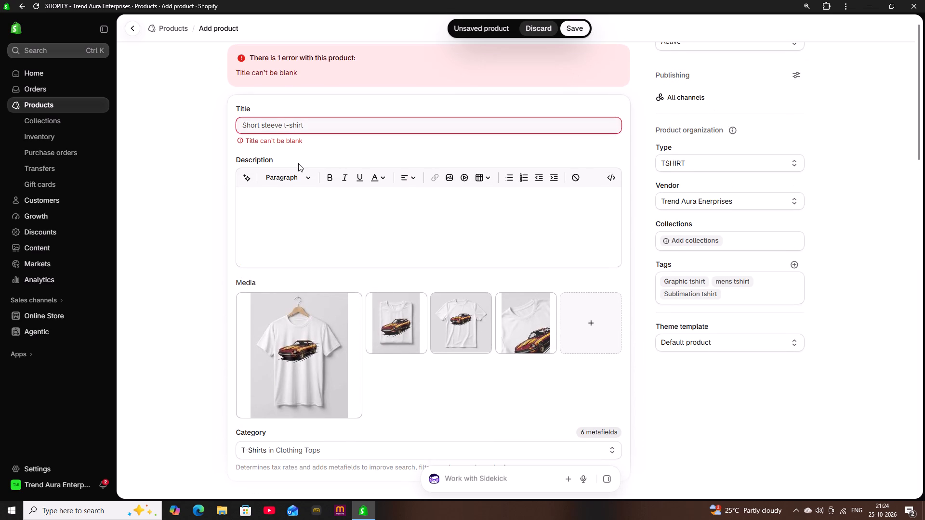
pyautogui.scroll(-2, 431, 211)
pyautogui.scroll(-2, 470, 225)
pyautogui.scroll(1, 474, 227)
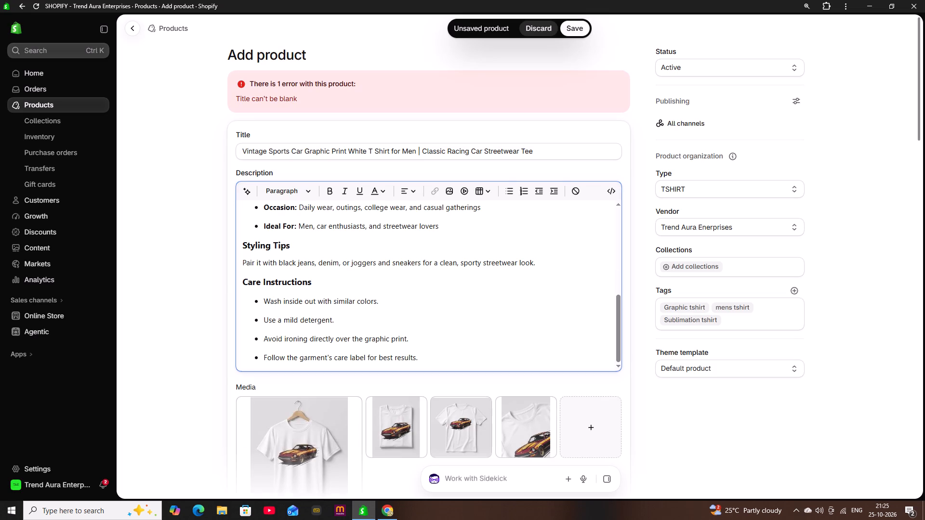
pyautogui.scroll(6, 432, 299)
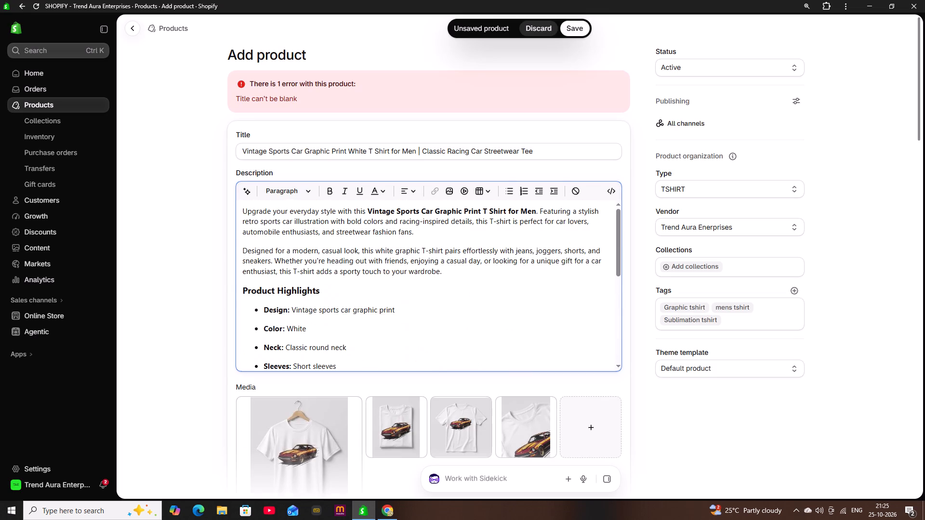
pyautogui.scroll(1, 529, 273)
# Review the new product's media, price, inventory, shipping, variants and category metafields.
pyautogui.click(840, 431)
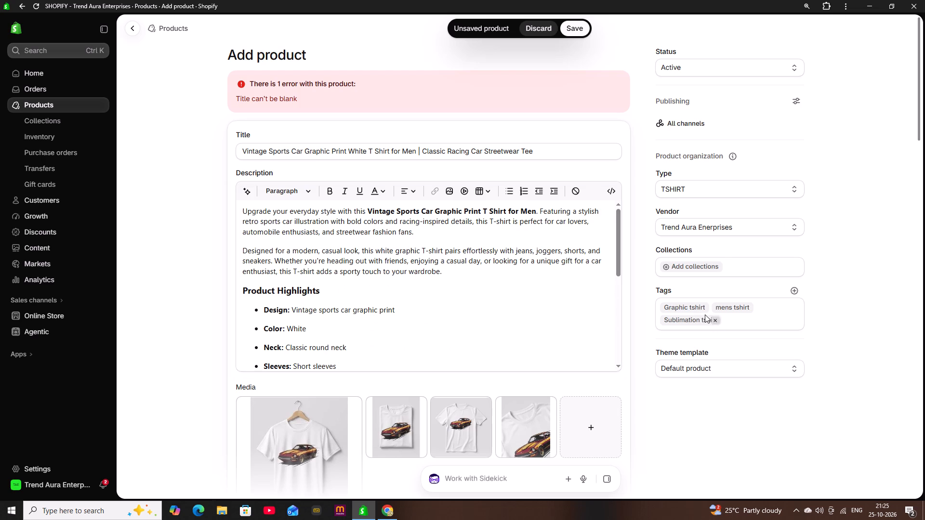
pyautogui.scroll(-6, 835, 350)
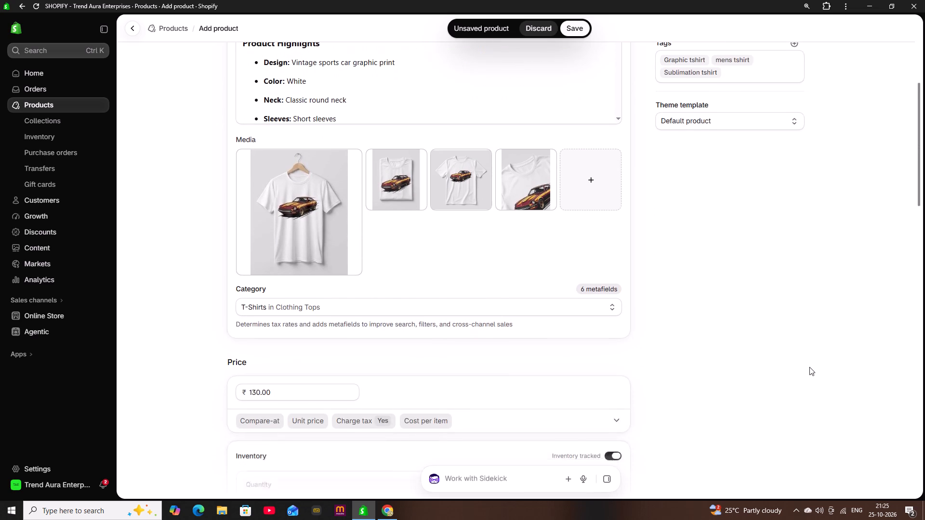
pyautogui.scroll(-4, 809, 367)
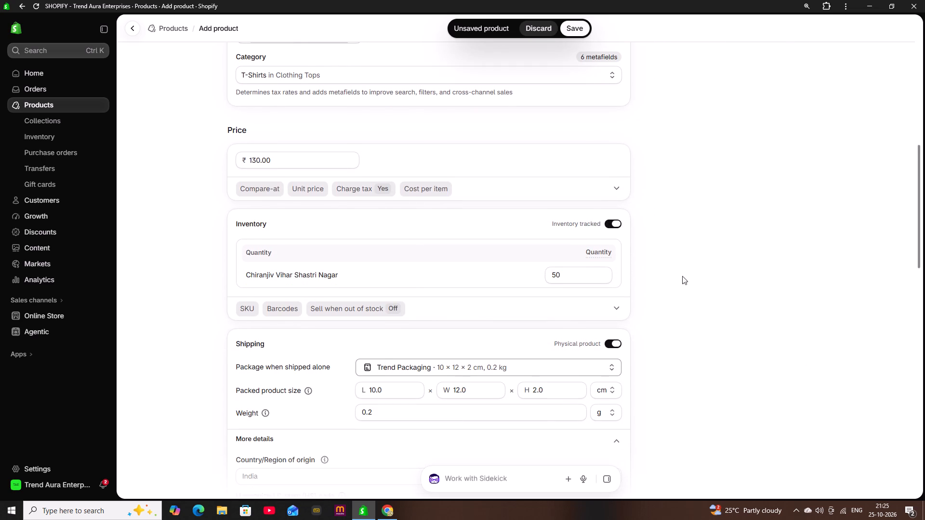
pyautogui.scroll(-6, 676, 322)
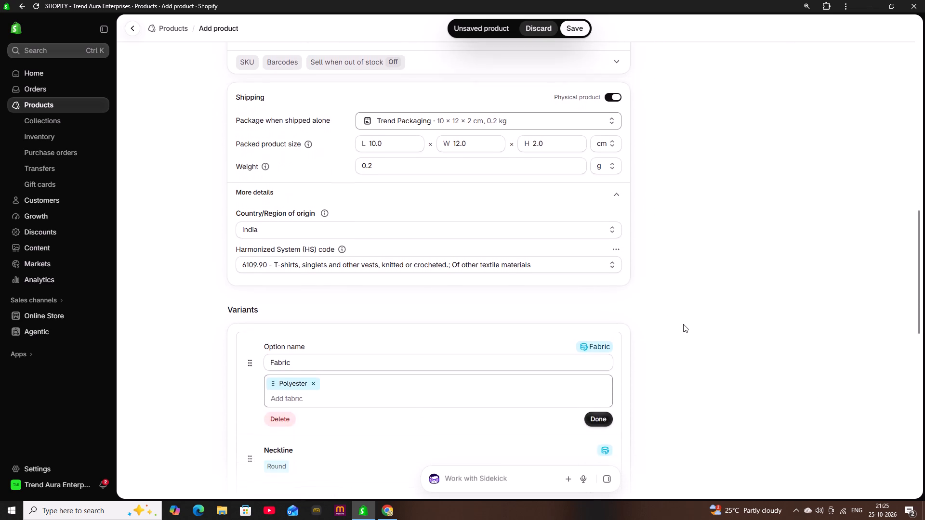
pyautogui.scroll(-3, 683, 324)
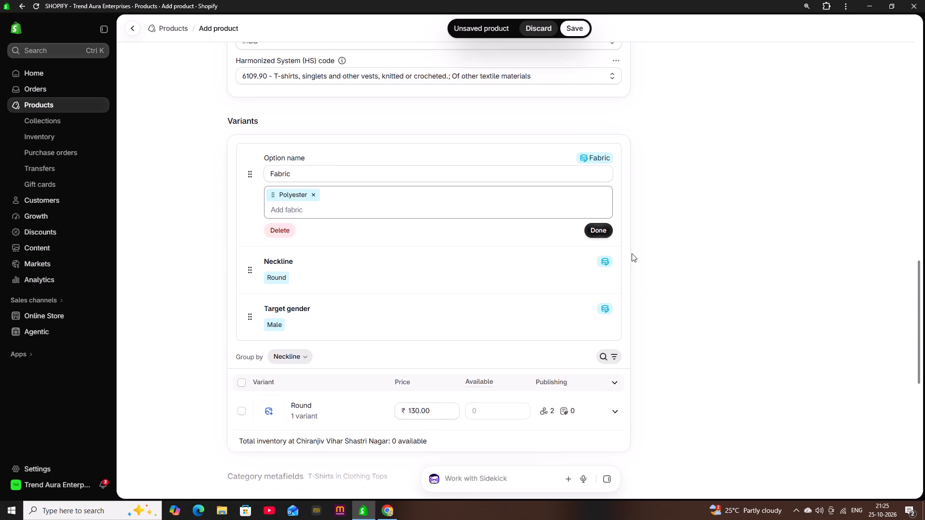
pyautogui.scroll(-4, 633, 254)
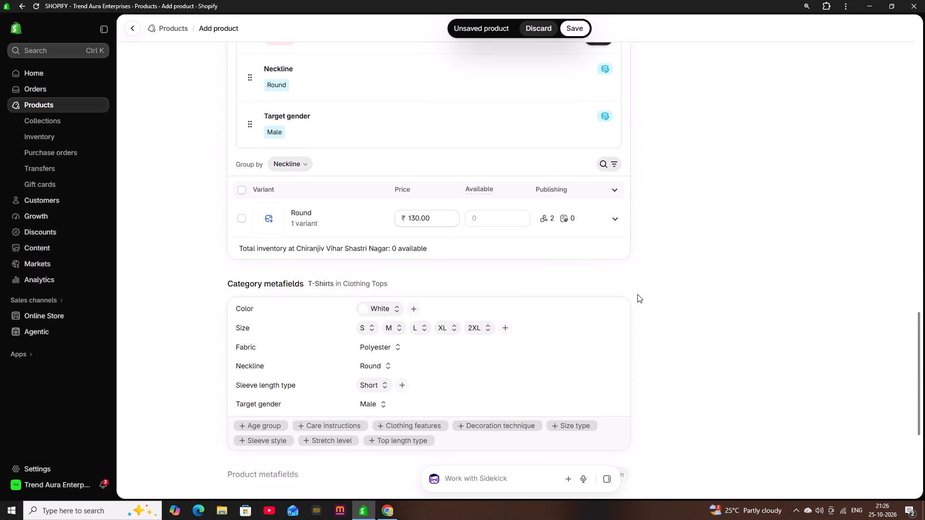
# Group the product's variants by Fabric.
pyautogui.scroll(3, 637, 294)
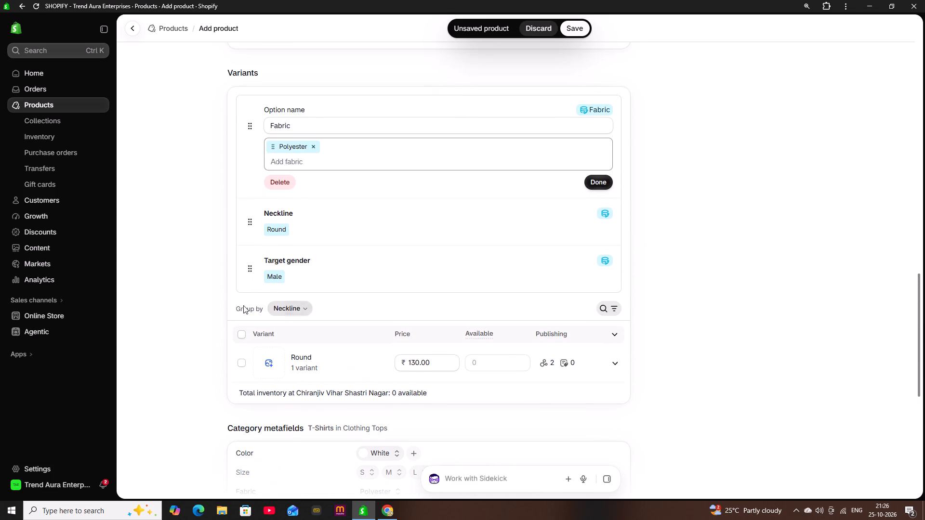
pyautogui.click(290, 309)
pyautogui.click(297, 325)
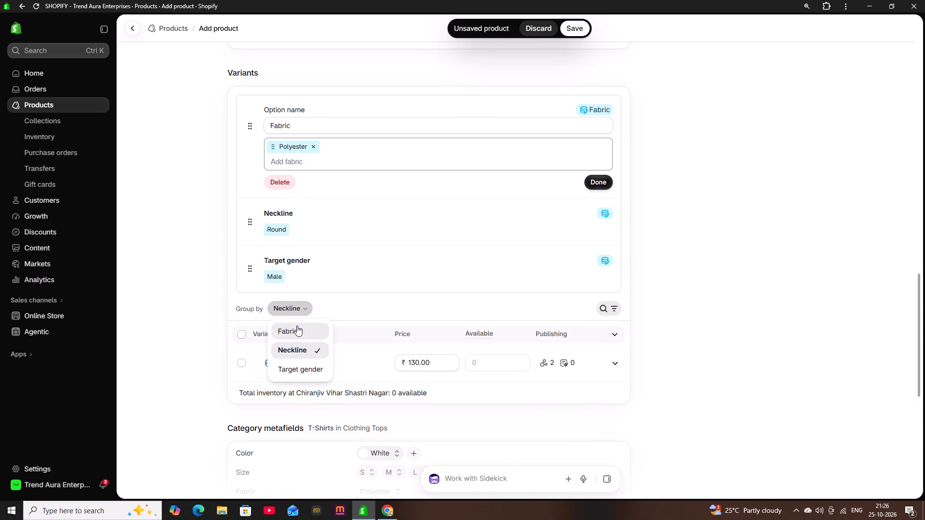
# Delete the Fabric option from the product's variants.
pyautogui.click(289, 180)
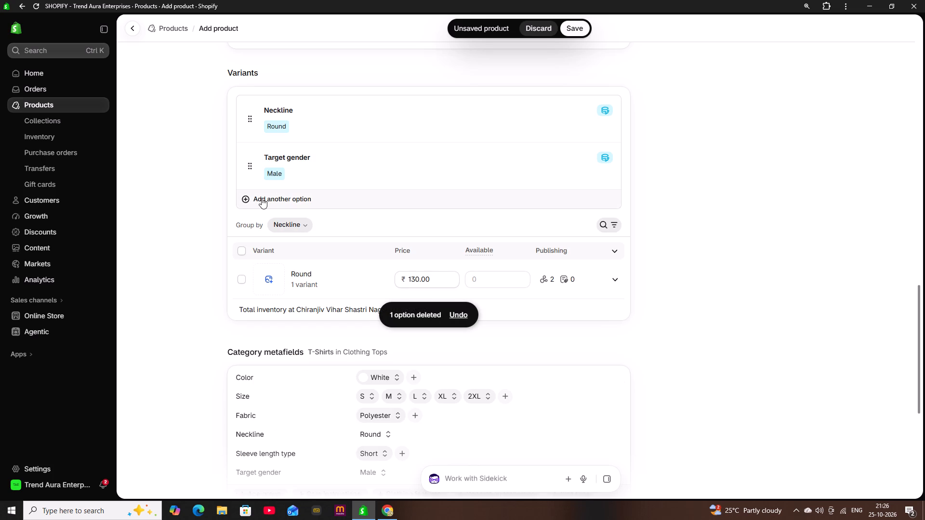
# Add Size as a variant option with S, M, L, XL and 2XL, and group the variants by Size.
pyautogui.click(262, 198)
pyautogui.click(280, 270)
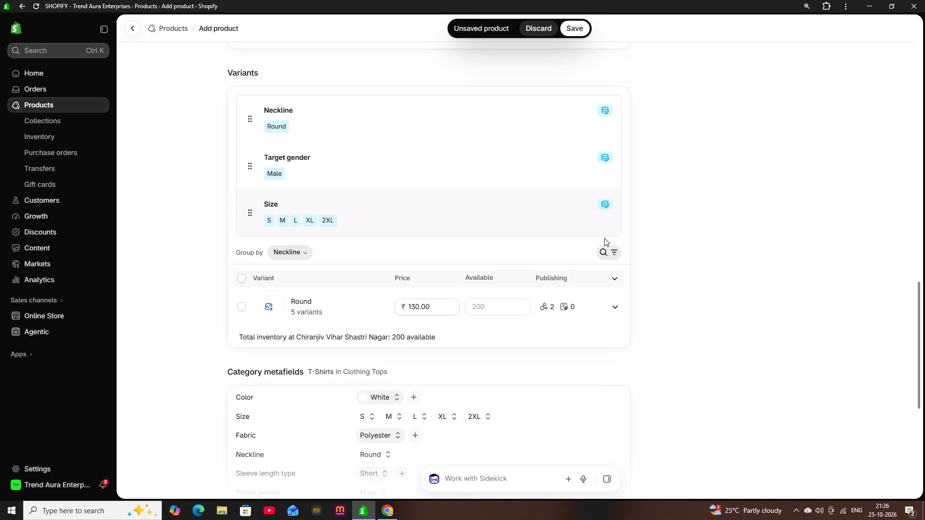
pyautogui.click(287, 247)
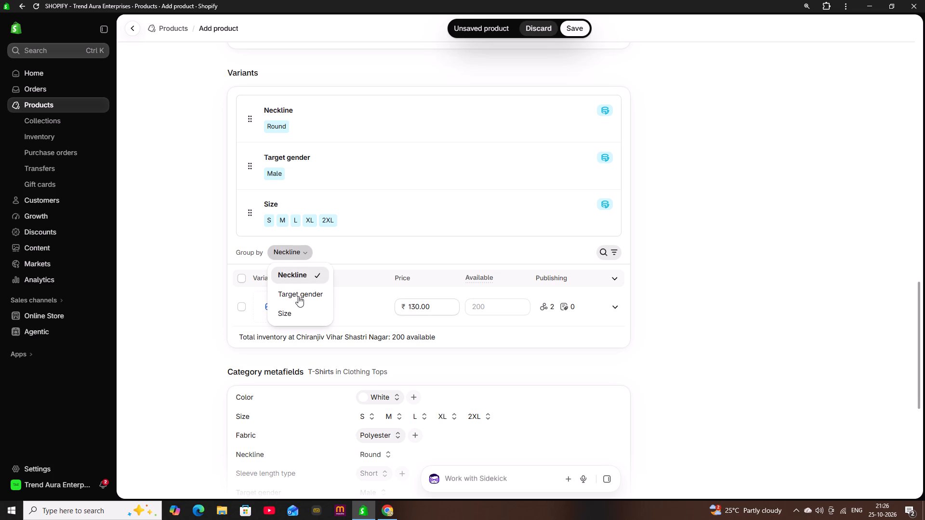
pyautogui.click(295, 309)
pyautogui.click(706, 292)
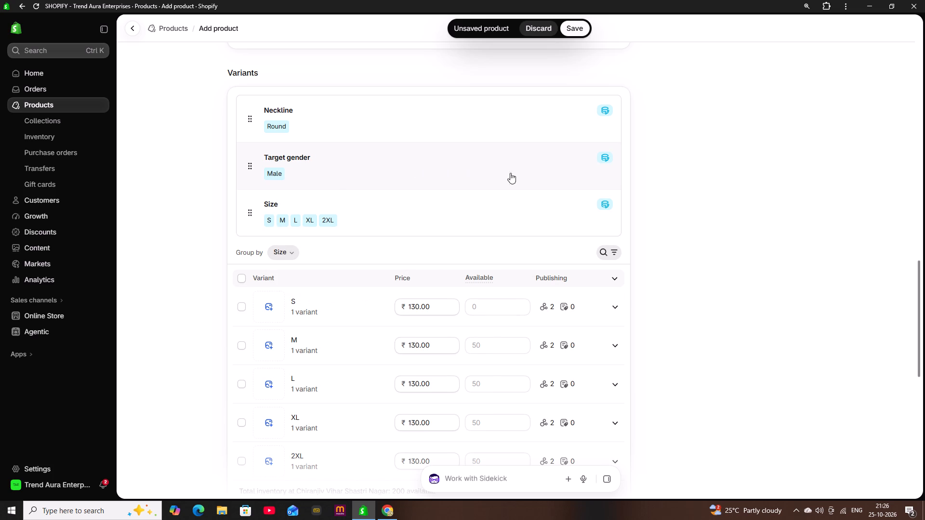
# Delete the Neckline and Target gender options so that Size is the only variant option.
pyautogui.scroll(-2, 610, 257)
pyautogui.scroll(-3, 723, 309)
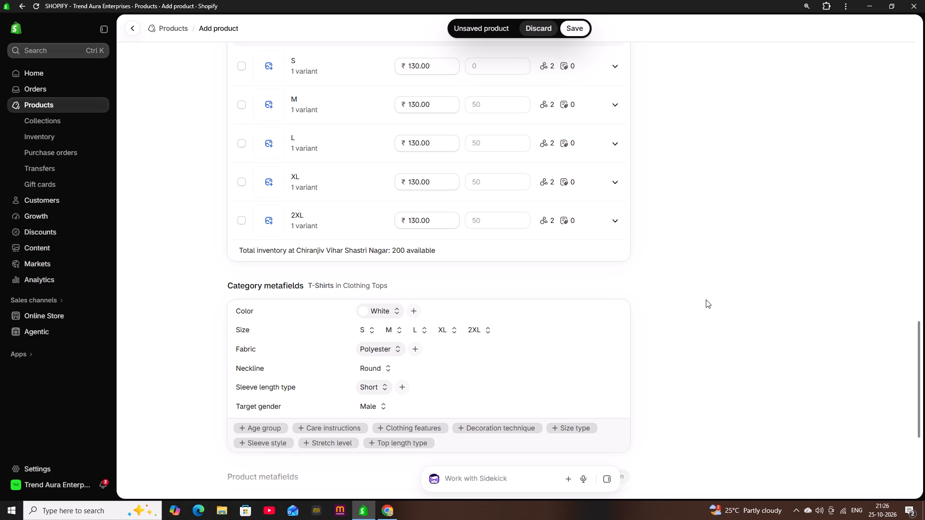
pyautogui.scroll(2, 706, 299)
pyautogui.scroll(2, 664, 323)
pyautogui.scroll(3, 605, 317)
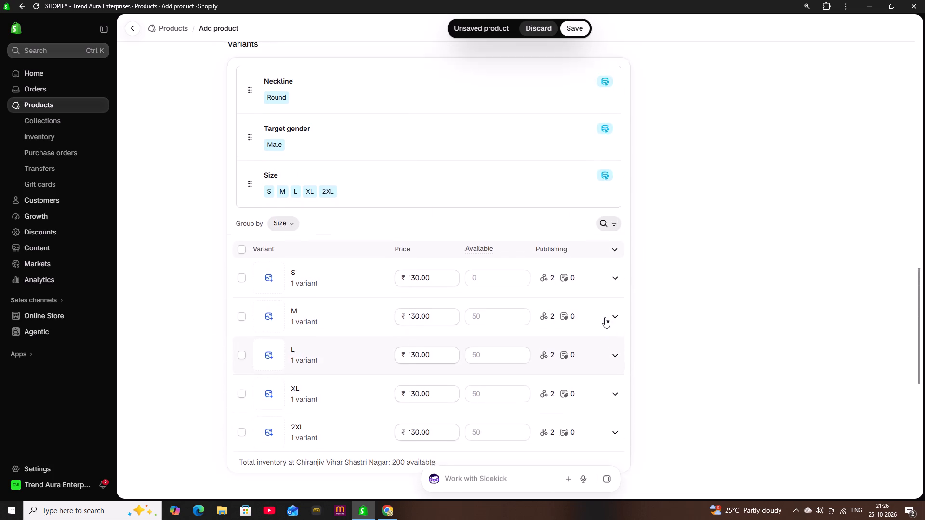
pyautogui.scroll(1, 600, 313)
pyautogui.click(578, 263)
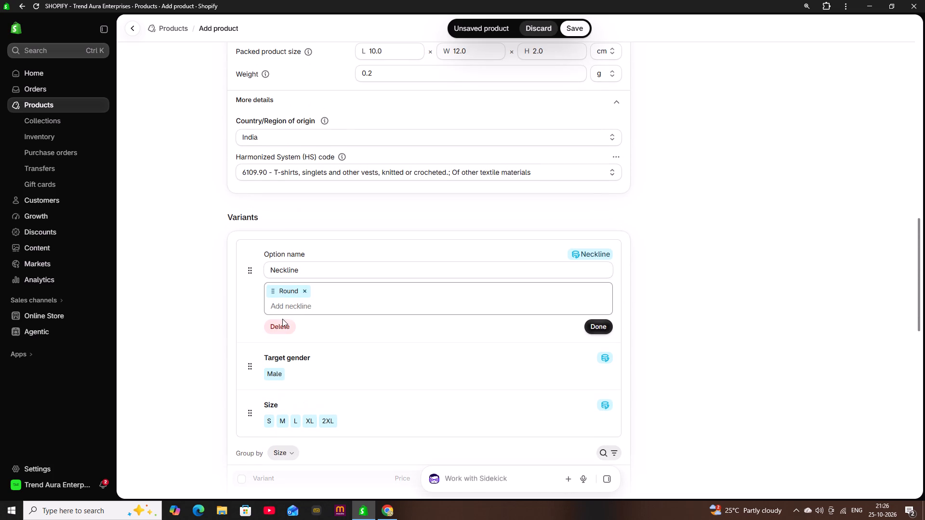
pyautogui.click(278, 326)
pyautogui.click(306, 263)
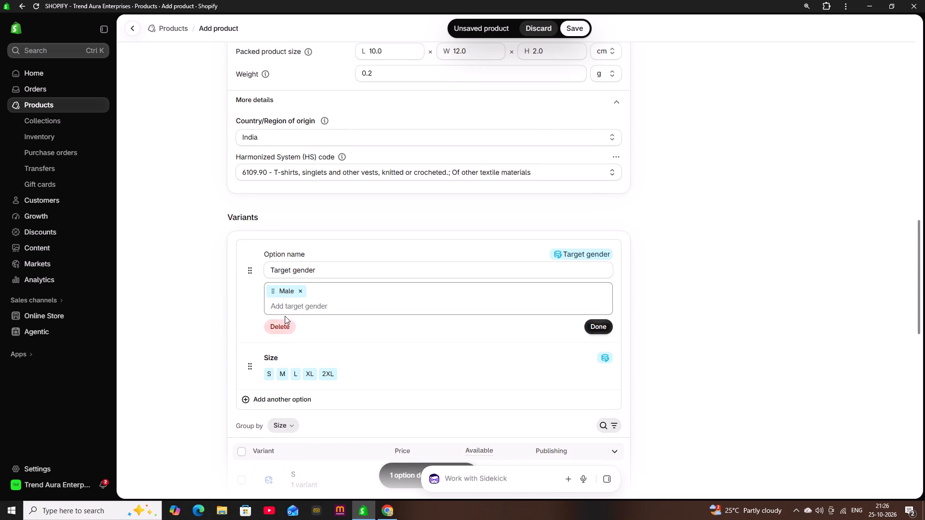
pyautogui.click(280, 326)
# Review the Size variants' prices and available quantities and the category metafields.
pyautogui.scroll(-5, 771, 339)
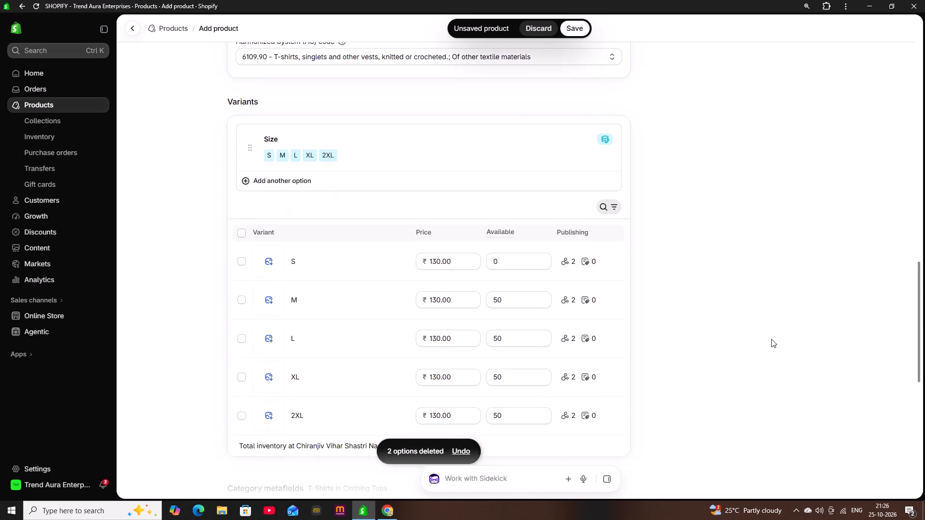
pyautogui.scroll(-2, 768, 336)
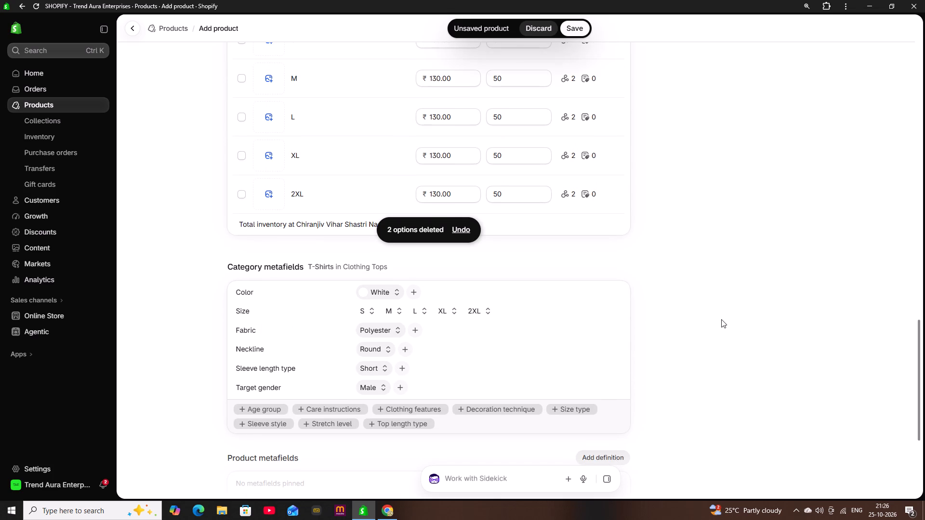
pyautogui.scroll(-4, 721, 319)
pyautogui.scroll(2, 721, 319)
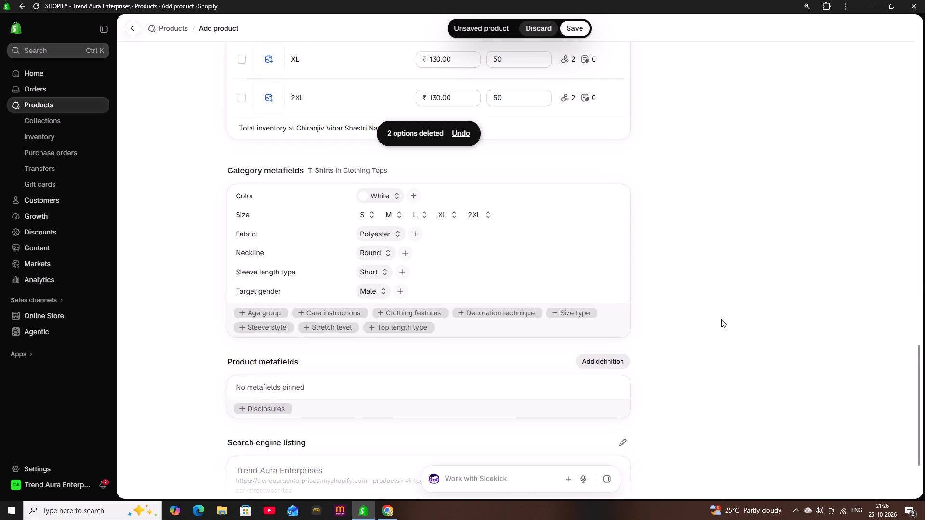
pyautogui.scroll(4, 721, 319)
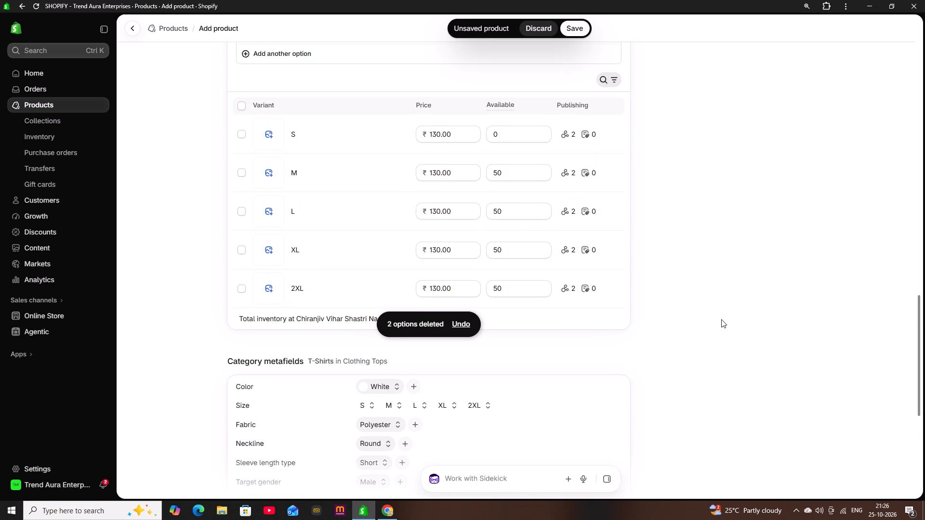
pyautogui.scroll(-4, 721, 319)
pyautogui.scroll(6, 721, 319)
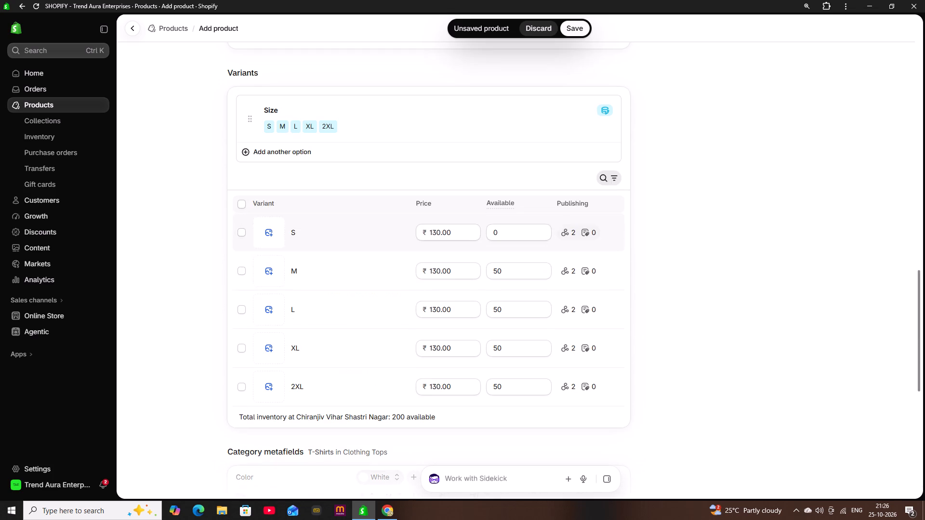
# Set the available quantity to 10 for each of the S, M, L, XL and 2XL variants.
pyautogui.click(521, 234)
pyautogui.press('BackSpace')
pyautogui.write('10')
pyautogui.click(518, 276)
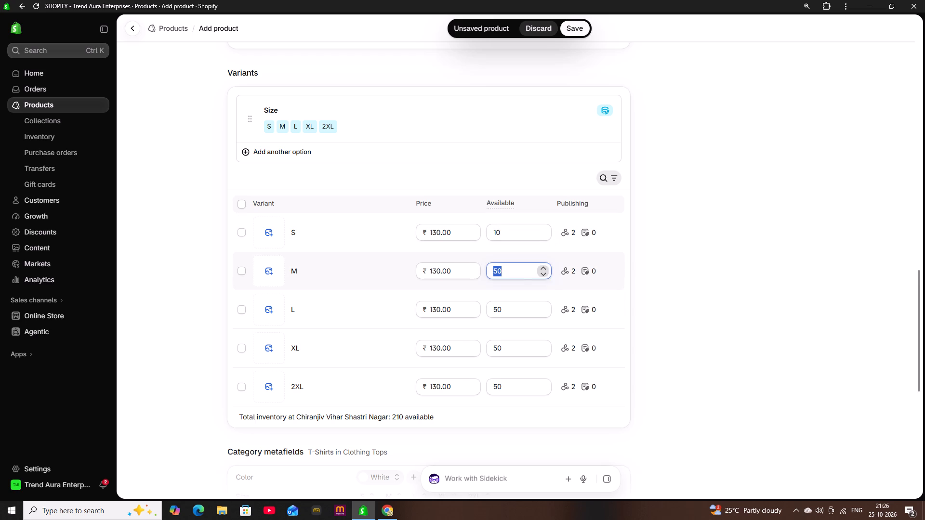
pyautogui.press('BackSpace')
pyautogui.write('10')
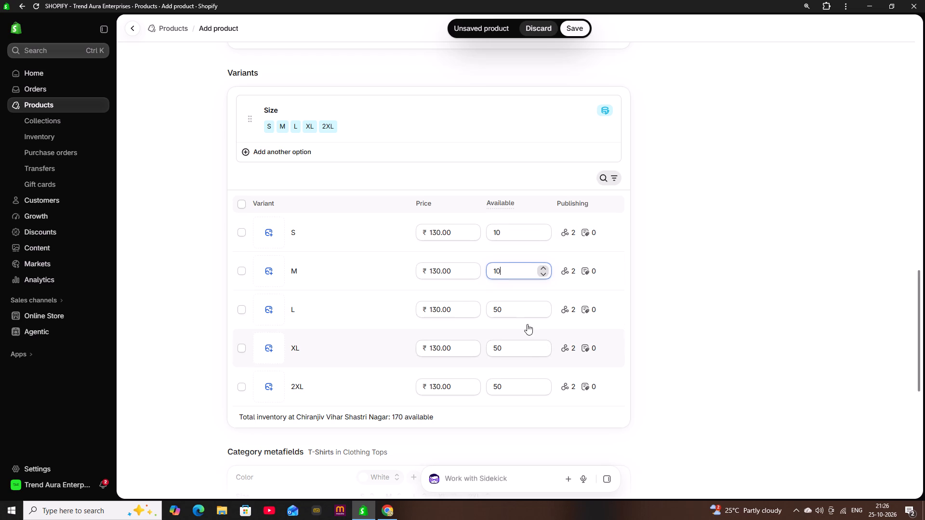
pyautogui.click(519, 308)
pyautogui.press('BackSpace')
pyautogui.press('1')
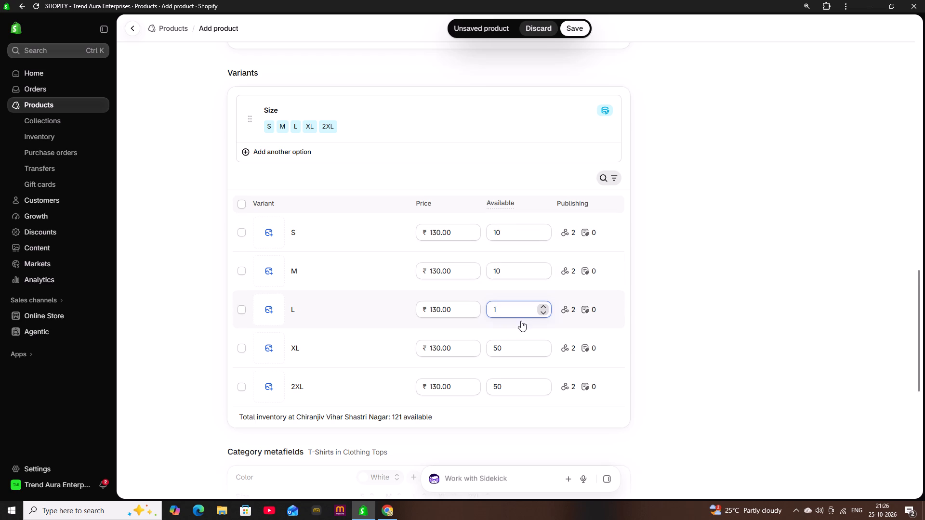
pyautogui.press('0')
pyautogui.click(513, 347)
pyautogui.press('BackSpace')
pyautogui.write('10')
pyautogui.click(512, 386)
pyautogui.press('BackSpace')
pyautogui.press('1')
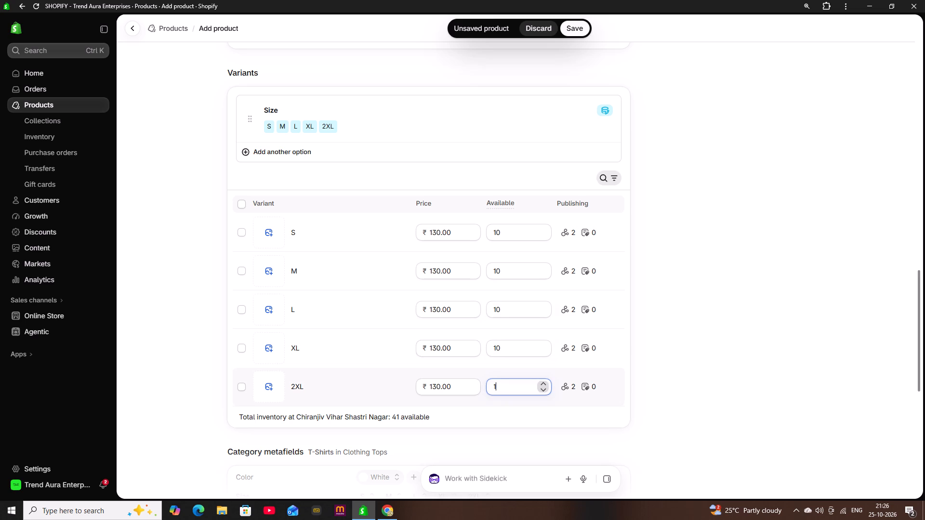
pyautogui.press('0')
pyautogui.click(682, 301)
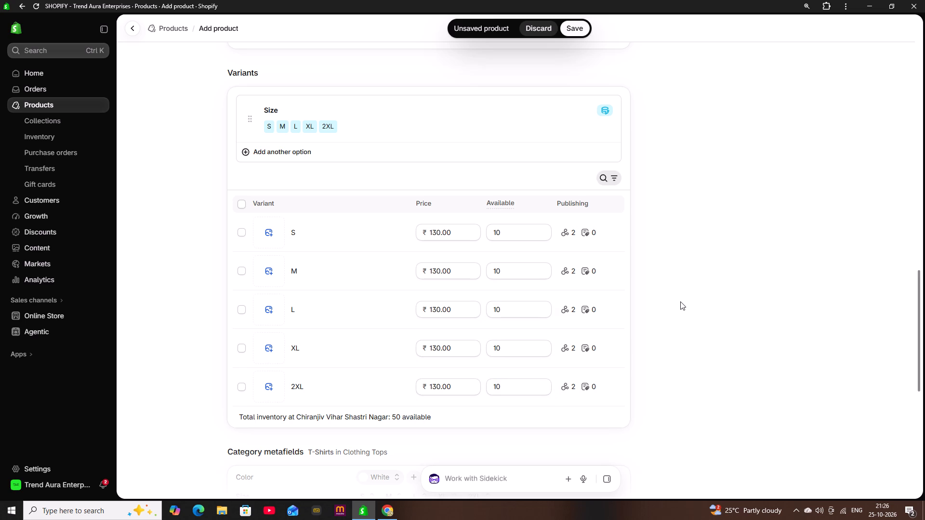
# Review the whole product form, from variants, metafields and search engine listing to shipping, inventory, price, media, title and description.
pyautogui.scroll(5, 680, 301)
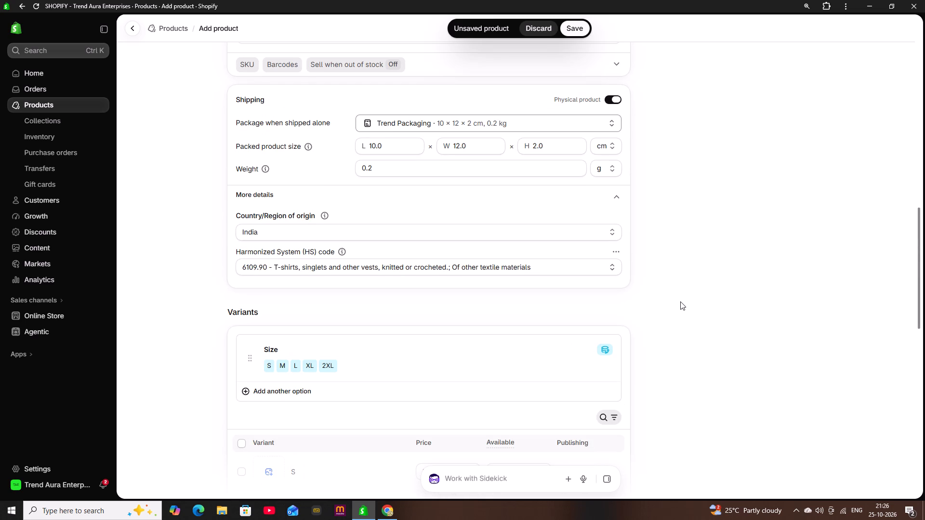
pyautogui.scroll(2, 680, 301)
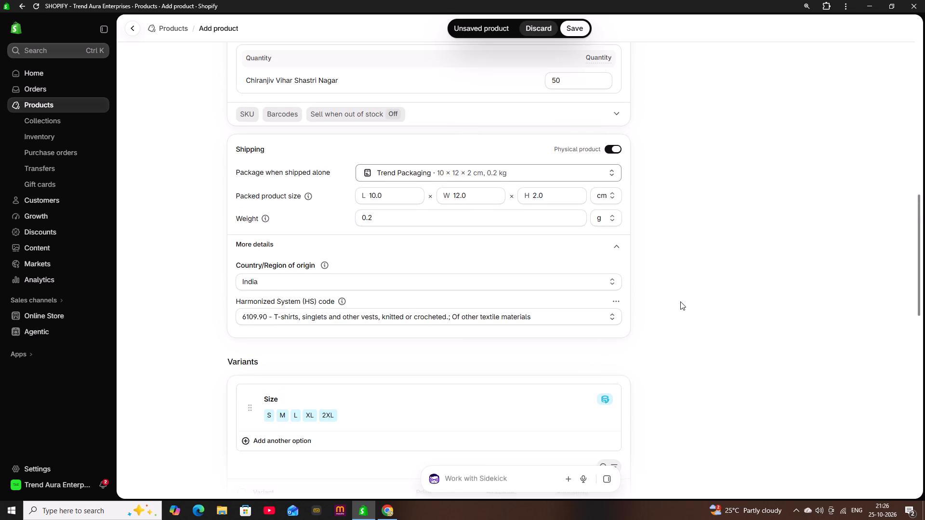
pyautogui.scroll(4, 681, 299)
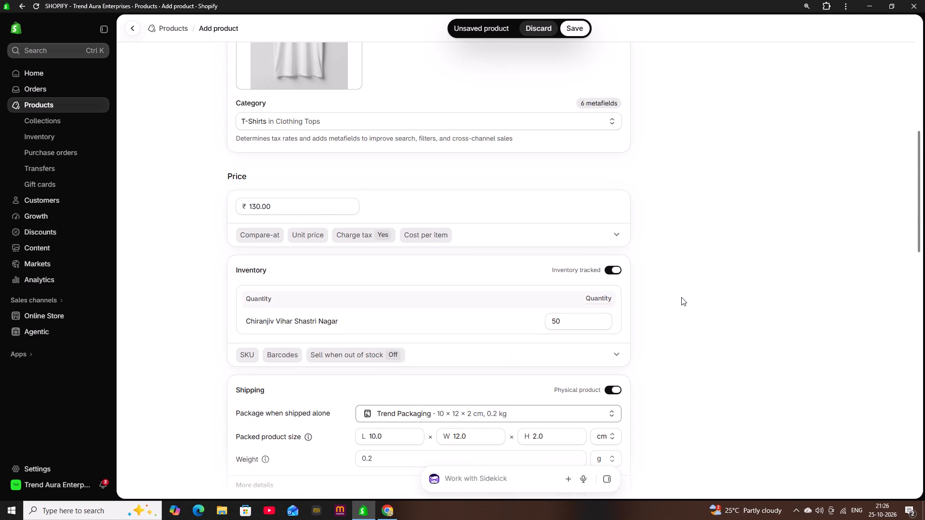
pyautogui.scroll(-11, 681, 297)
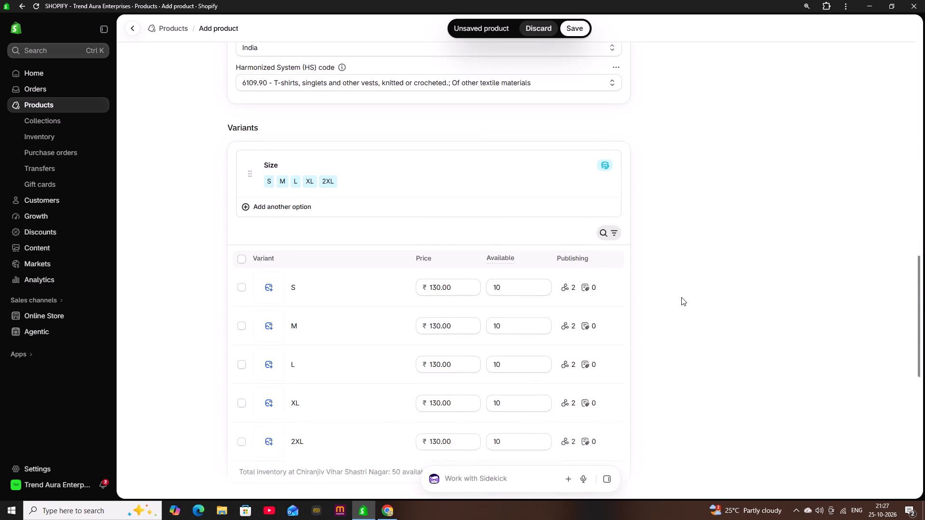
pyautogui.scroll(-9, 681, 297)
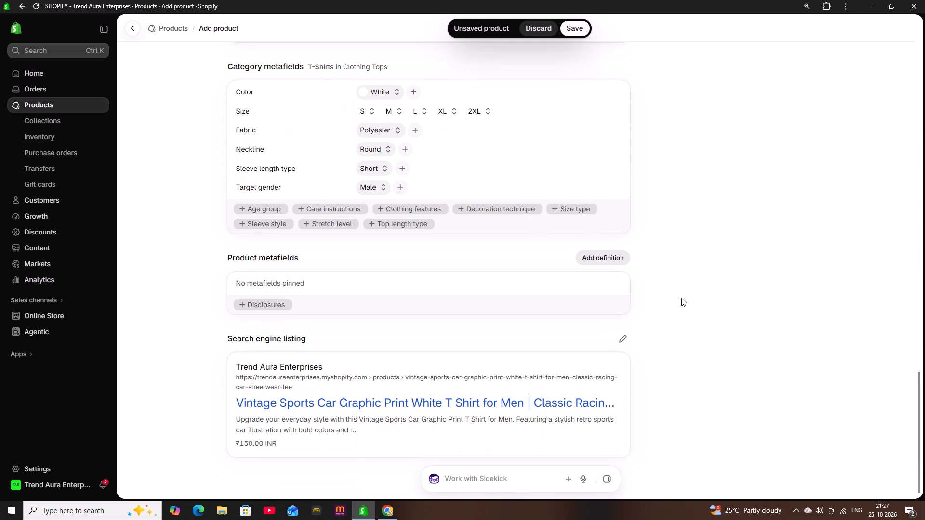
pyautogui.scroll(-3, 681, 298)
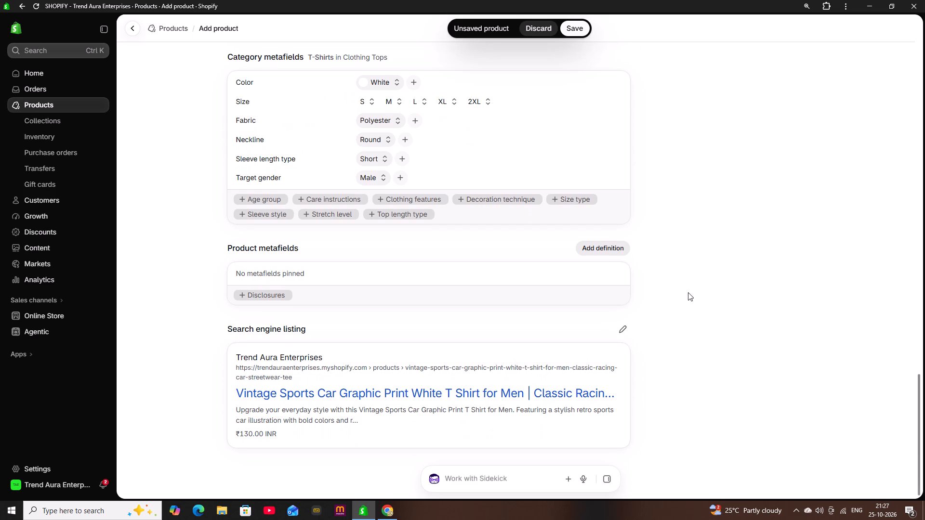
pyautogui.scroll(5, 713, 291)
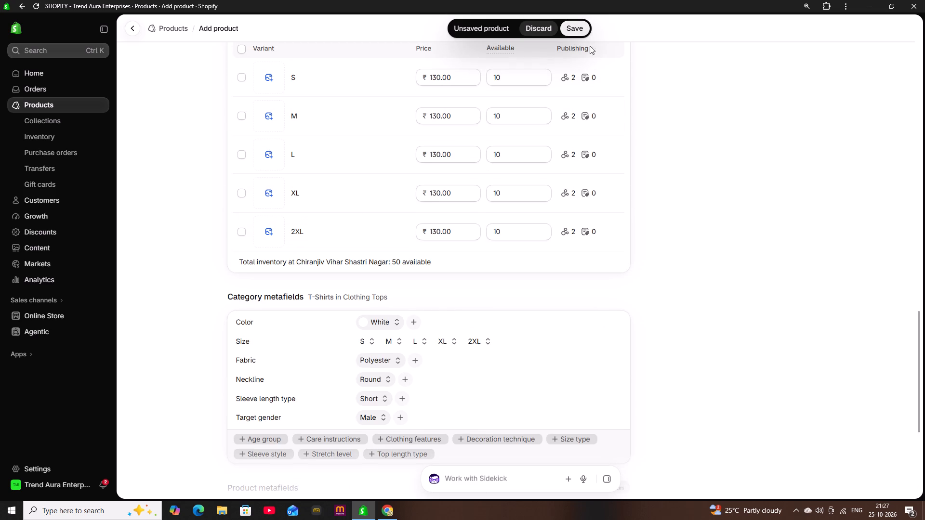
pyautogui.scroll(7, 707, 254)
pyautogui.scroll(12, 710, 216)
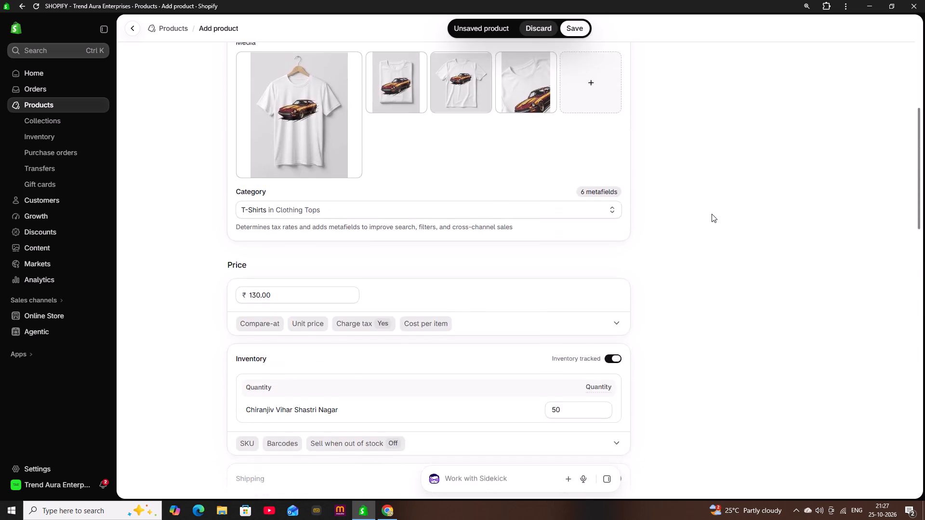
pyautogui.scroll(9, 712, 214)
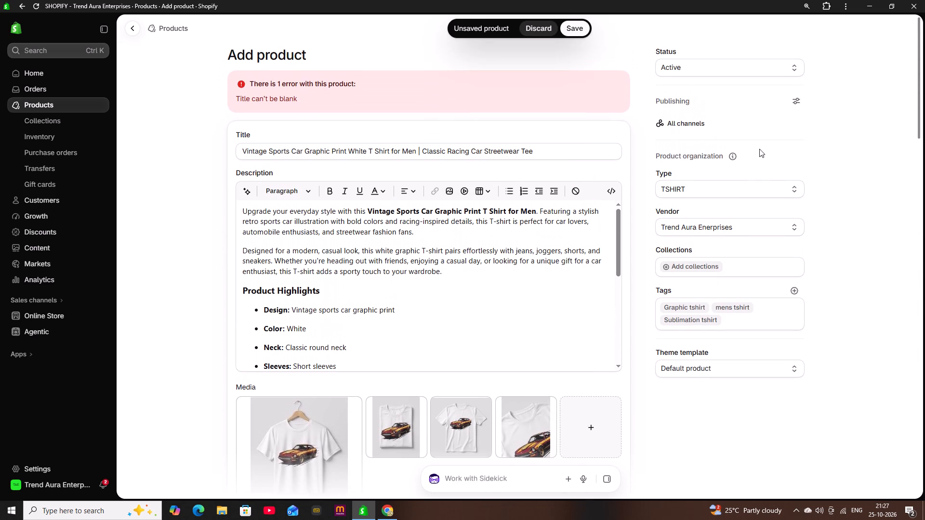
# Save the new vintage sports car T-shirt product.
pyautogui.click(579, 32)
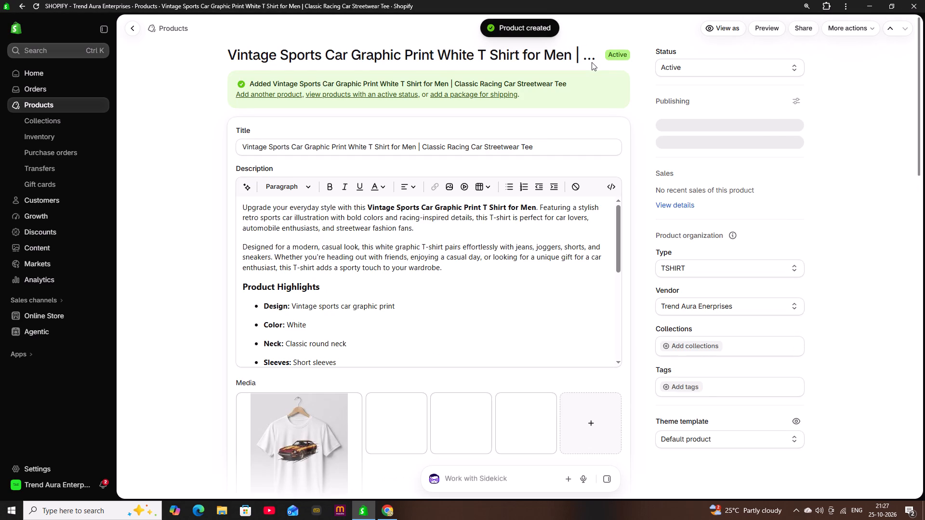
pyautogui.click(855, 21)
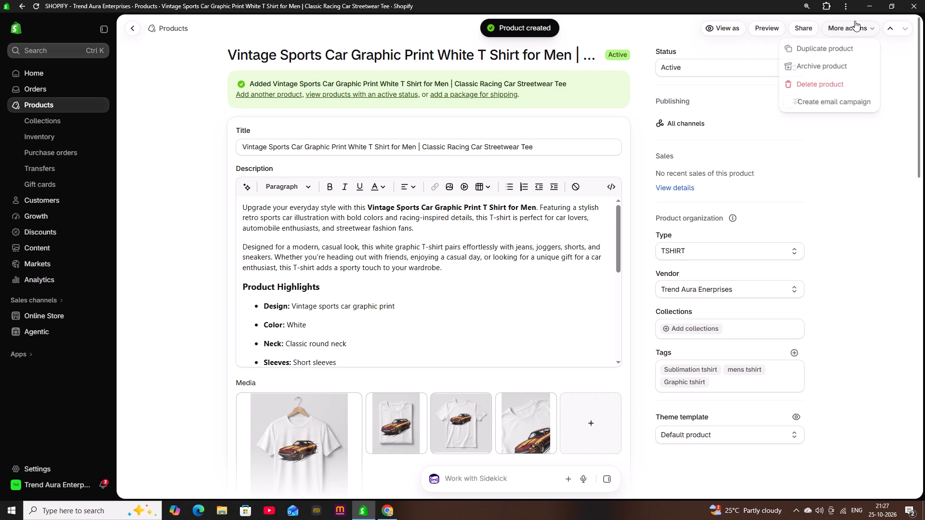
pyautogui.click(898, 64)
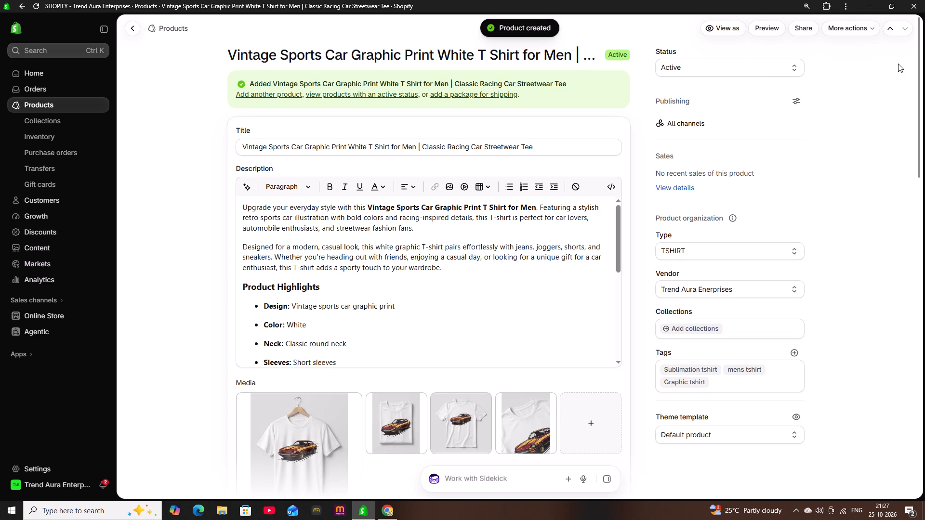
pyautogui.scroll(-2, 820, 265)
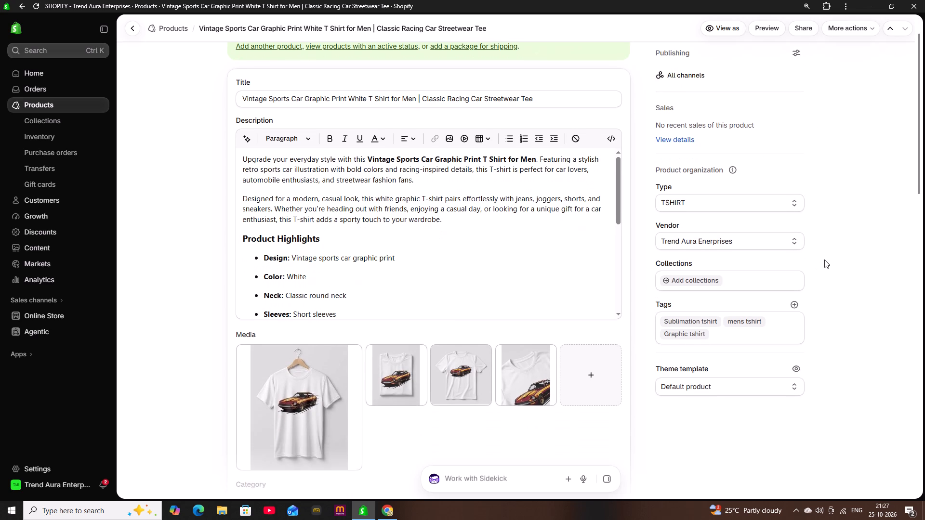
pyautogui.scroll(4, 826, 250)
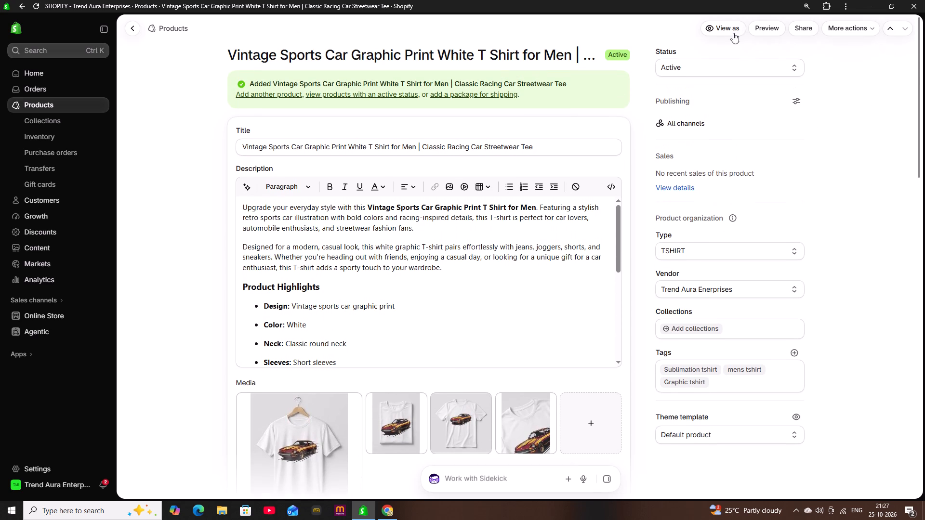
# Go to the Online Store section and open the active Horizon theme in the theme editor.
pyautogui.click(42, 76)
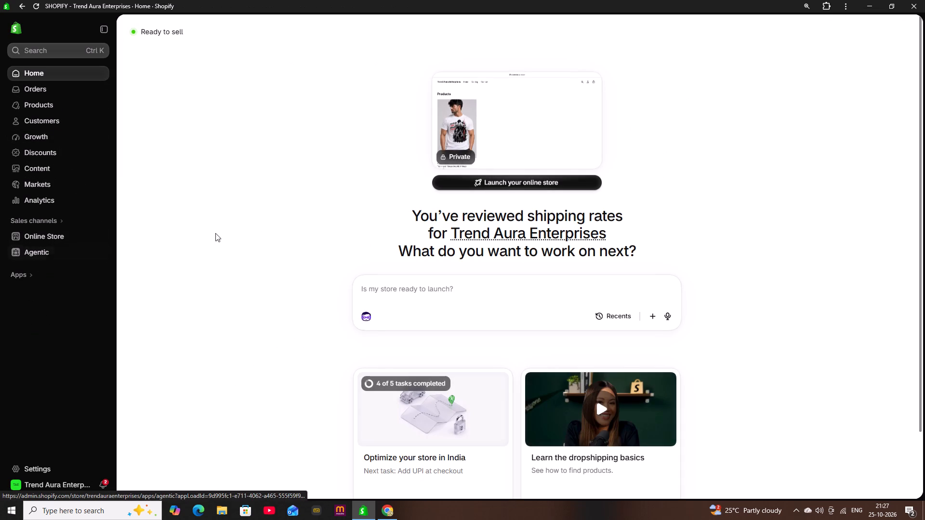
pyautogui.click(50, 233)
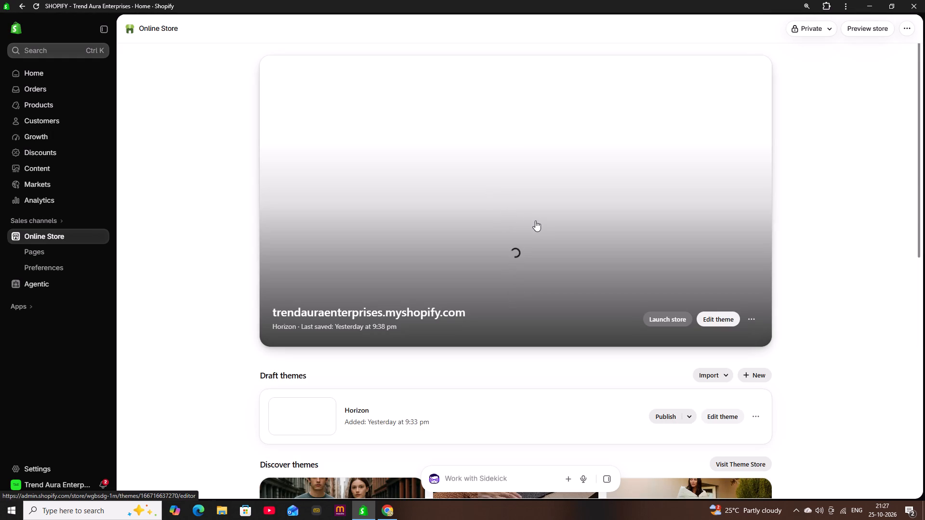
pyautogui.scroll(-1, 599, 233)
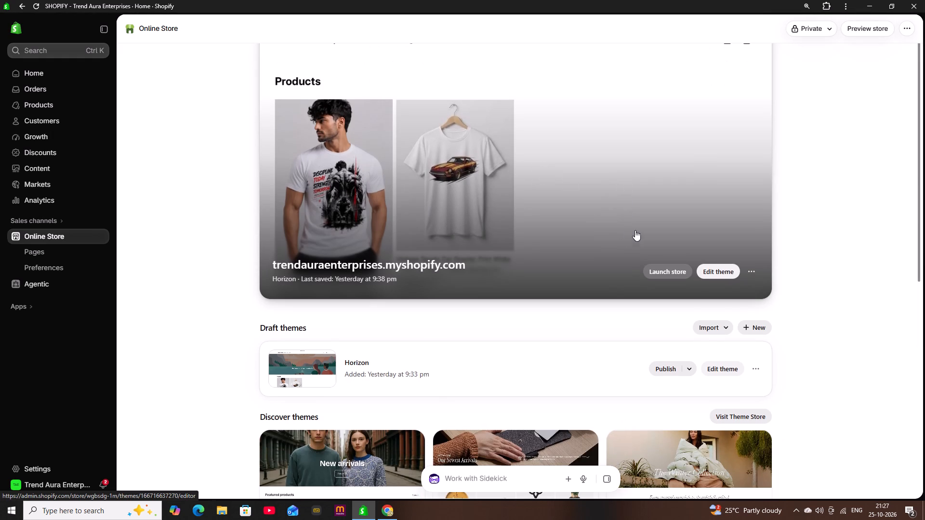
pyautogui.click(456, 176)
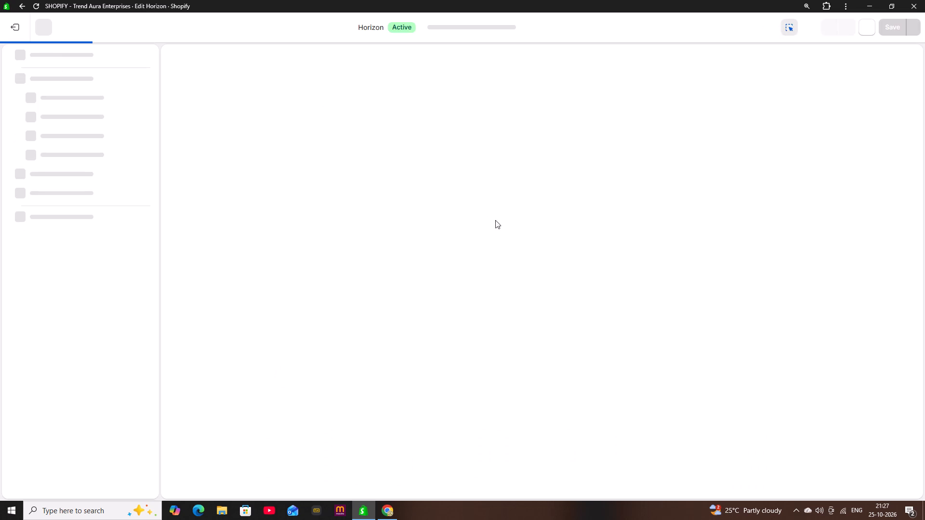